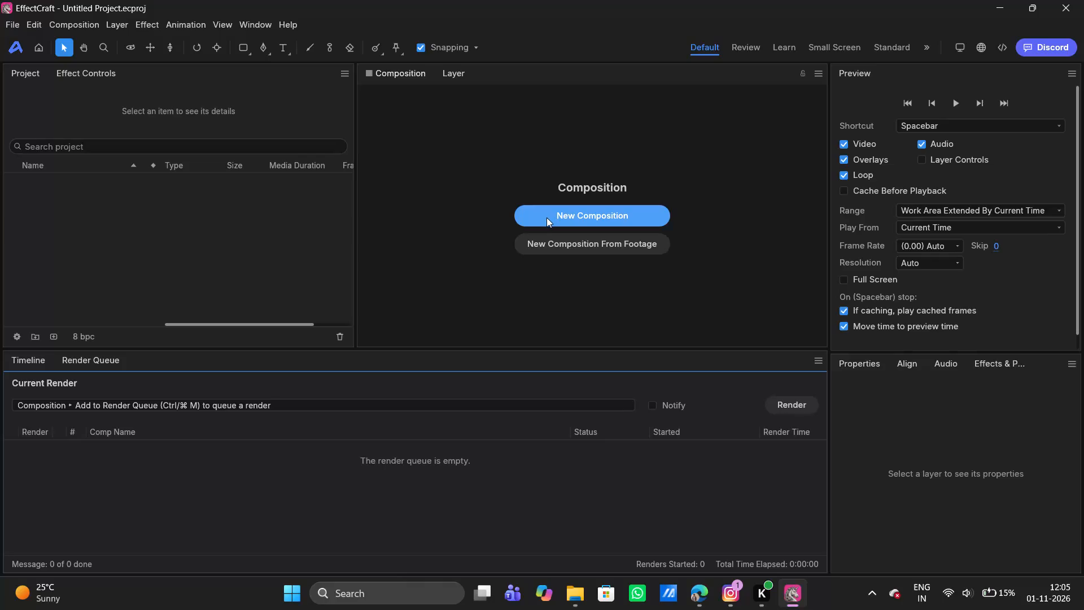
Create a new composition named Kaliya with the HDTV 1080 29.97 preset.
left_click(541, 213)
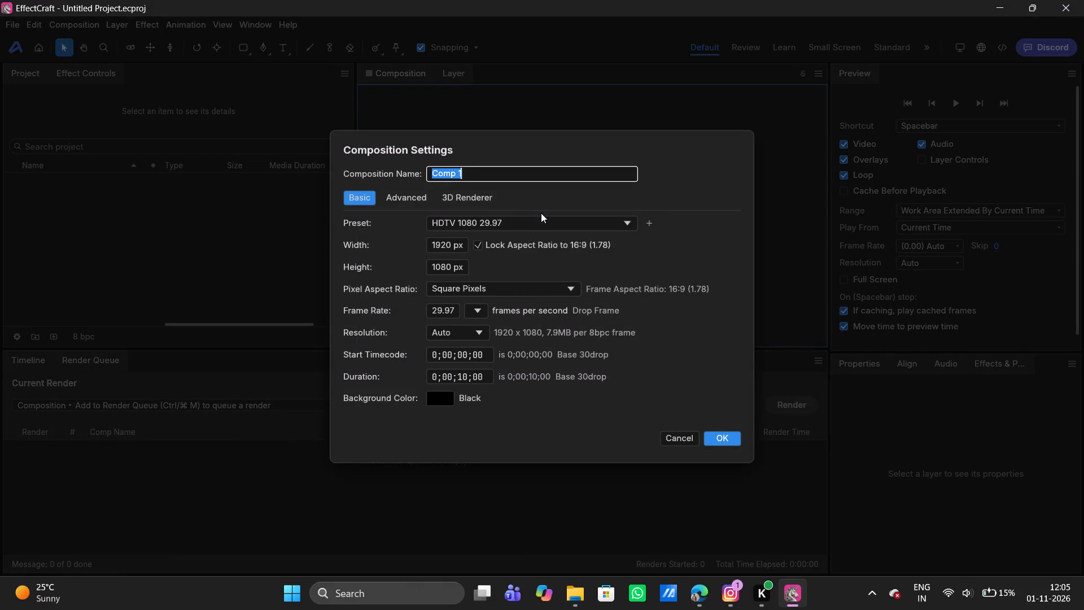
key("BackSpace")
key("shift+a")
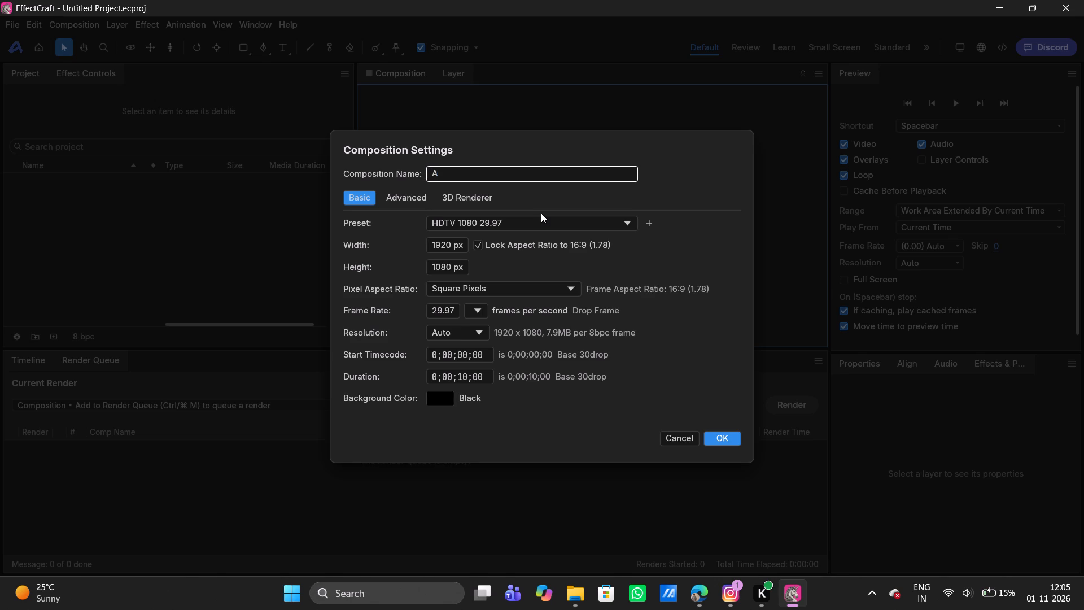
key("BackSpace")
type("Bhik")
key("BackSpace")
key("BackSpace")
key("BackSpace")
key("BackSpace")
key("BackSpace")
type("Kaliya")
left_click(723, 437)
left_click(504, 483)
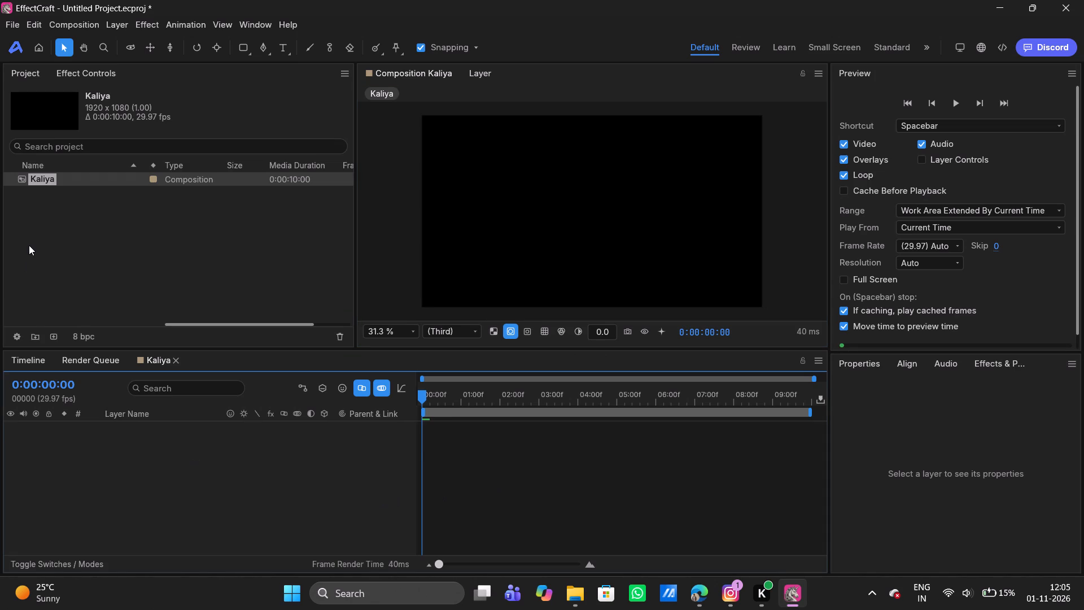
Import the Moon image from the FirstFrame folder inside Video Editing Practice > FourthEdit.
right_click(30, 247)
left_click(56, 295)
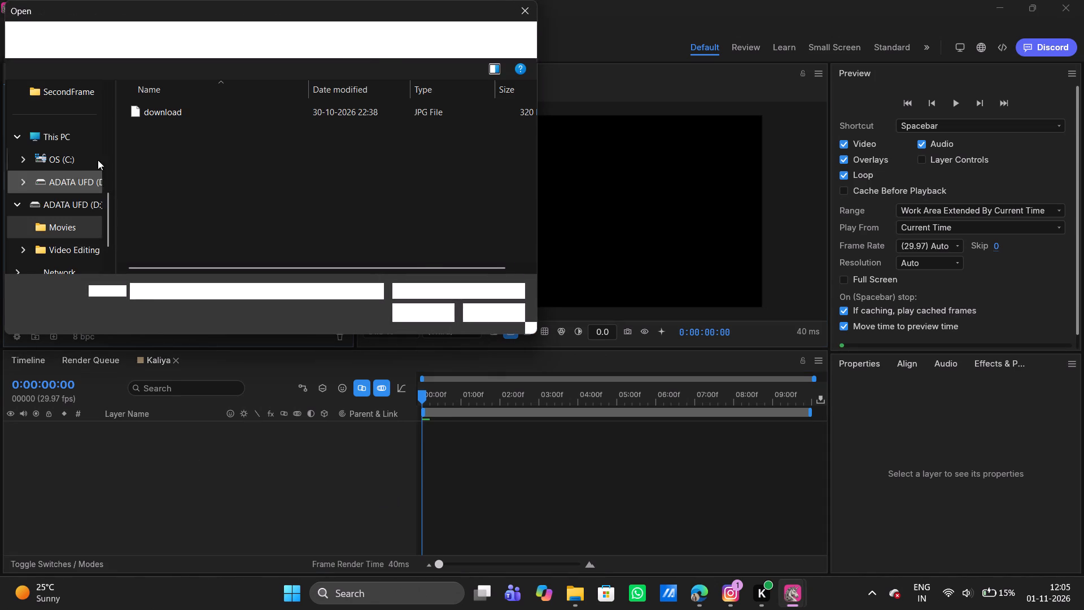
scroll(64, 249, "down", 2)
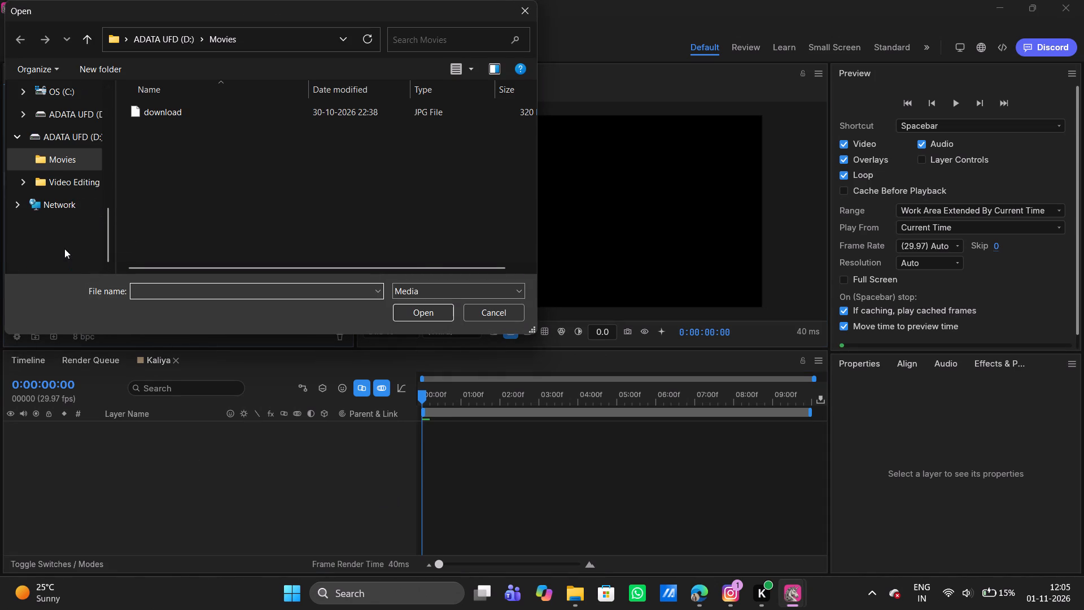
left_click(58, 174)
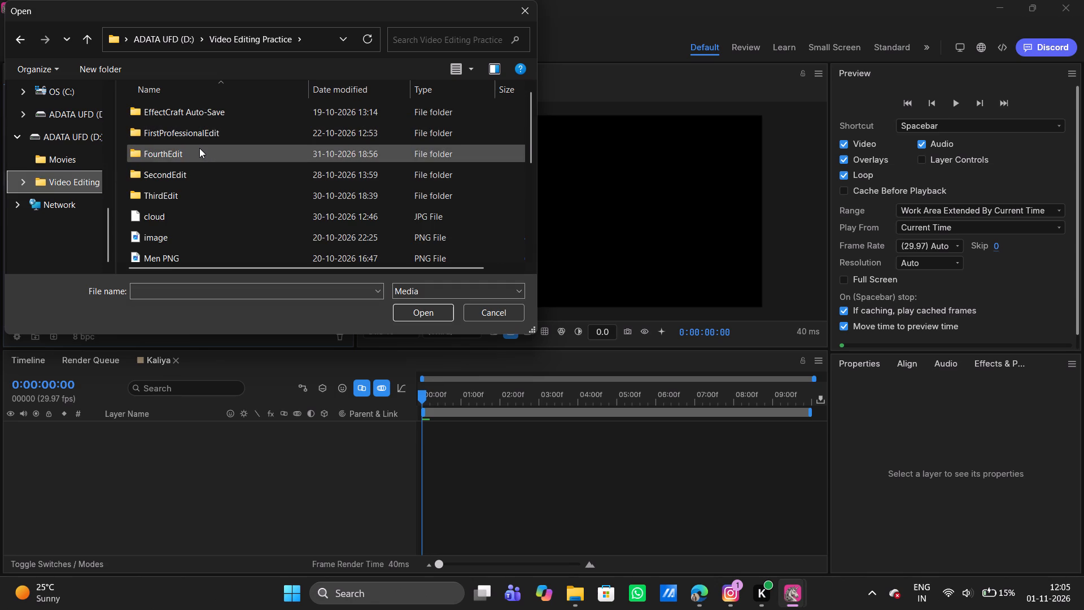
double_click(199, 148)
double_click(198, 114)
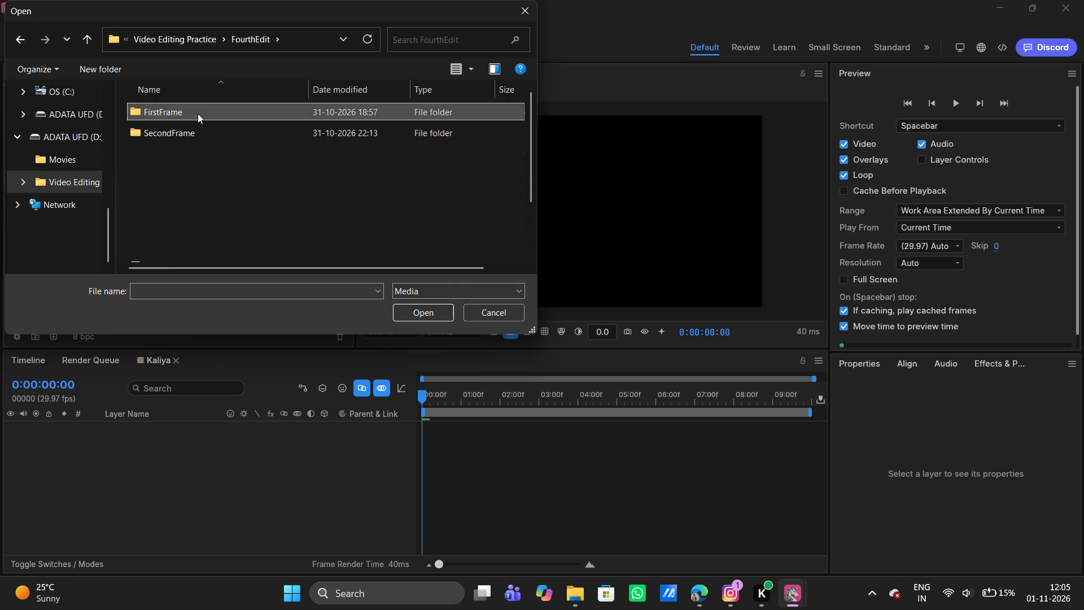
key("ctrl+a")
left_click(223, 169)
key("Return")
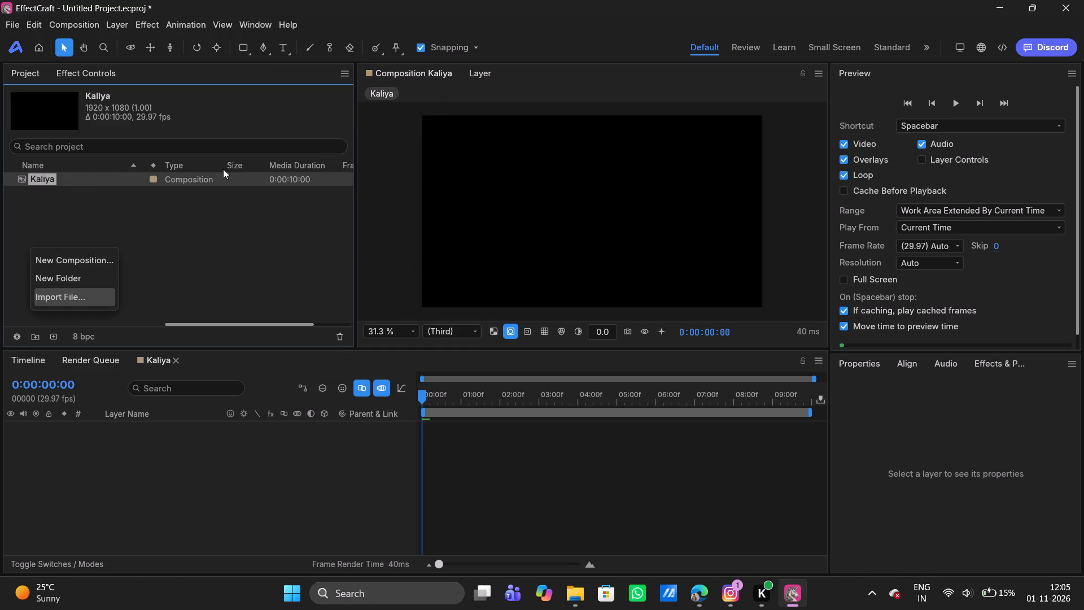
Import all the media files from the FirstFrame folder into the project.
right_click(119, 263)
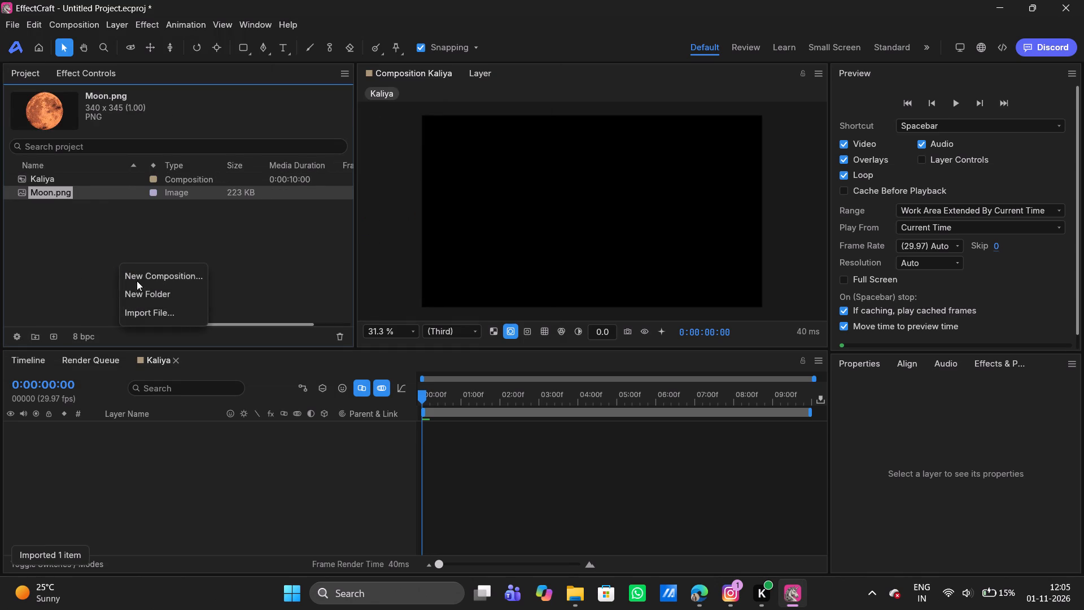
left_click(138, 319)
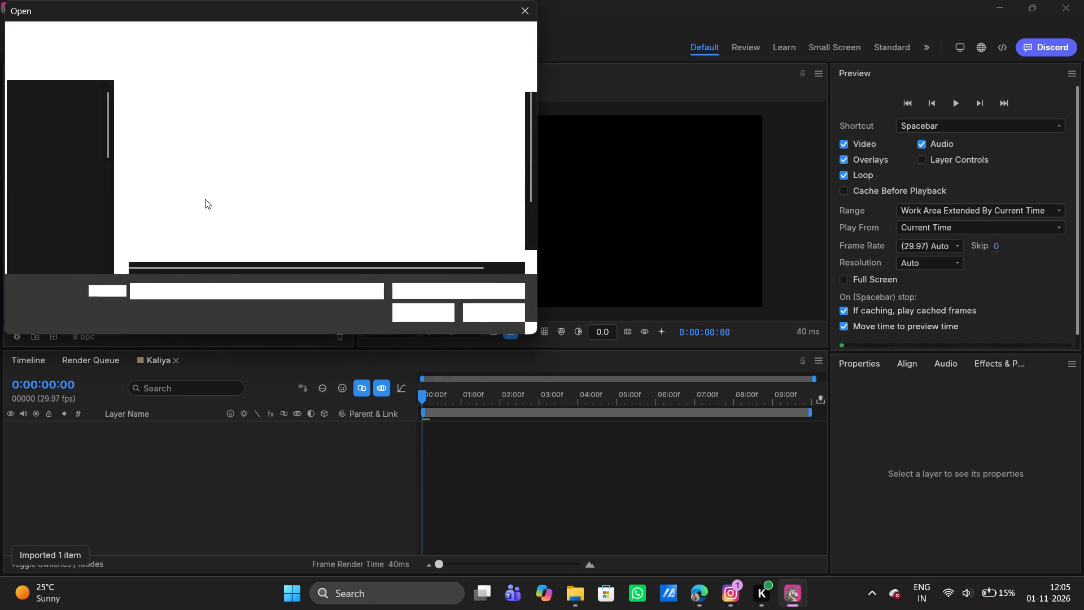
key("ctrl+a")
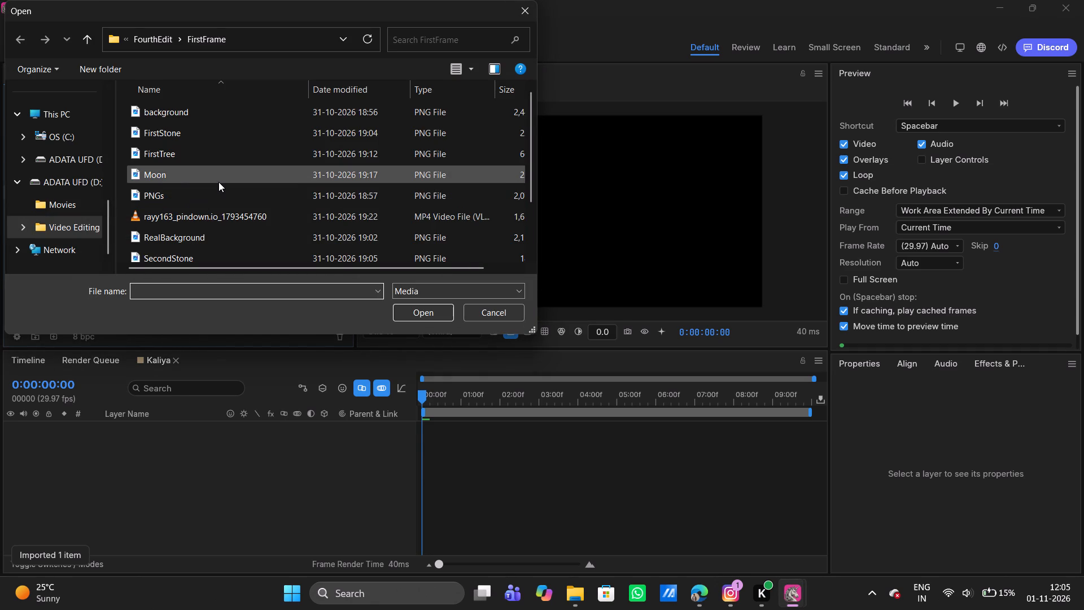
left_click(199, 180)
key("ctrl+a")
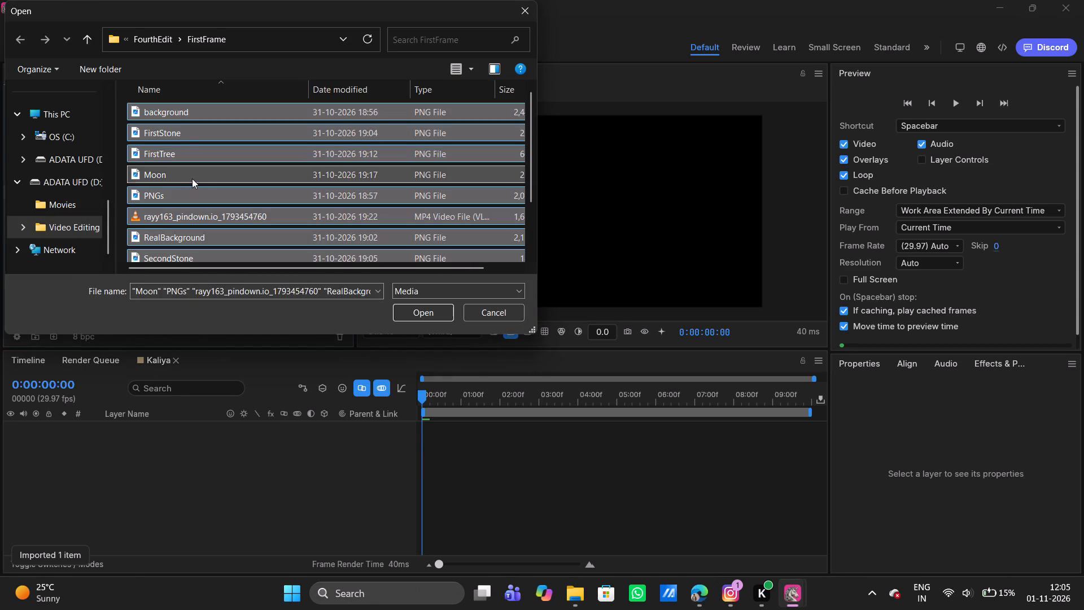
left_click(187, 178, "ctrl")
key("Return")
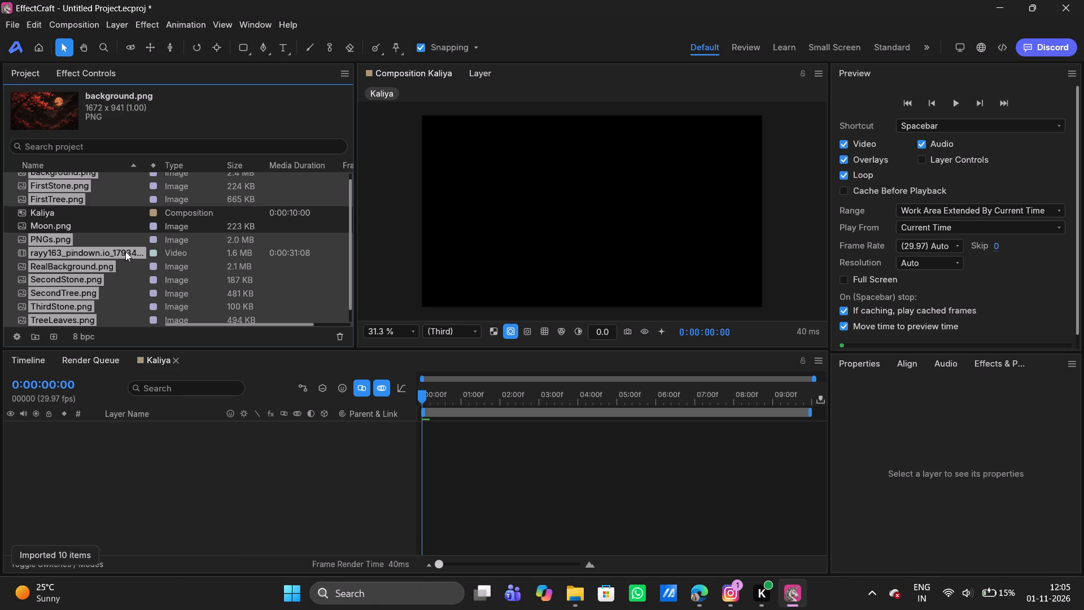
Import all the media files from the SecondFrame folder inside FourthEdit.
scroll(125, 251, "up", 5)
scroll(125, 251, "down", 6)
left_click(104, 317)
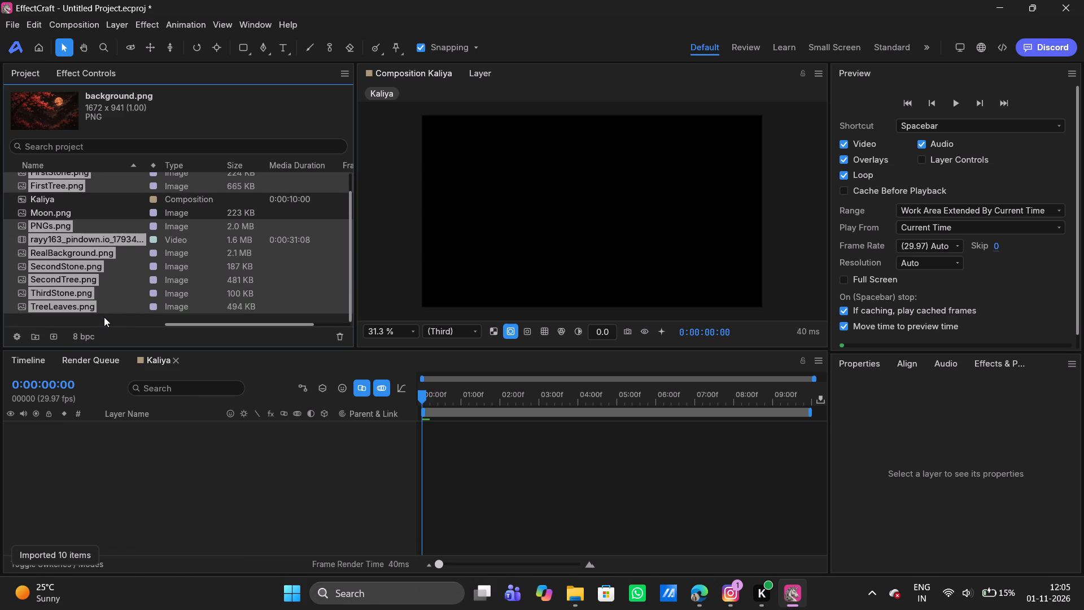
right_click(104, 317)
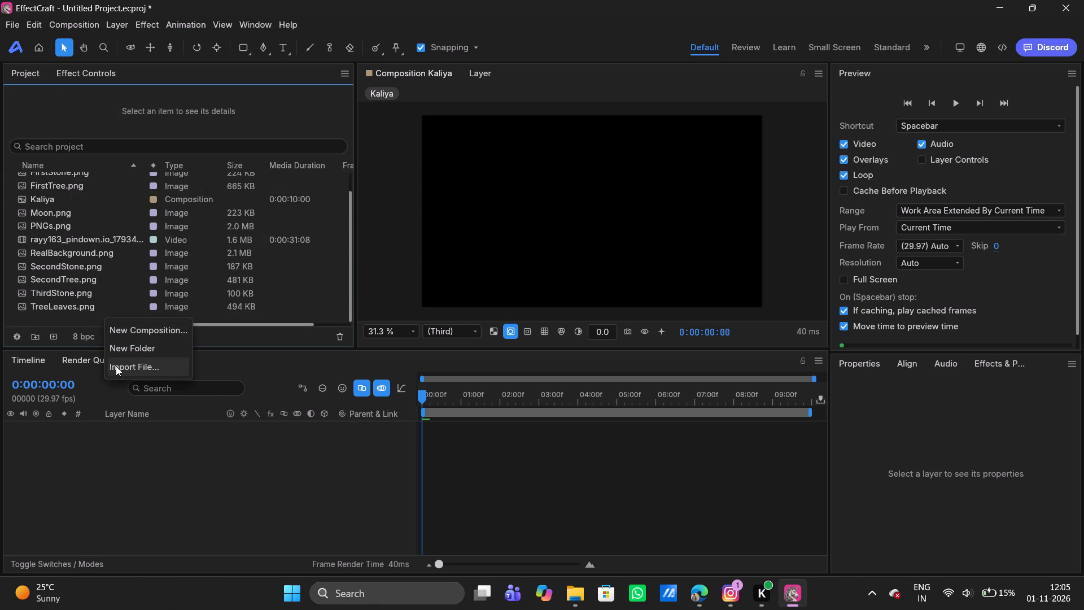
left_click(116, 366)
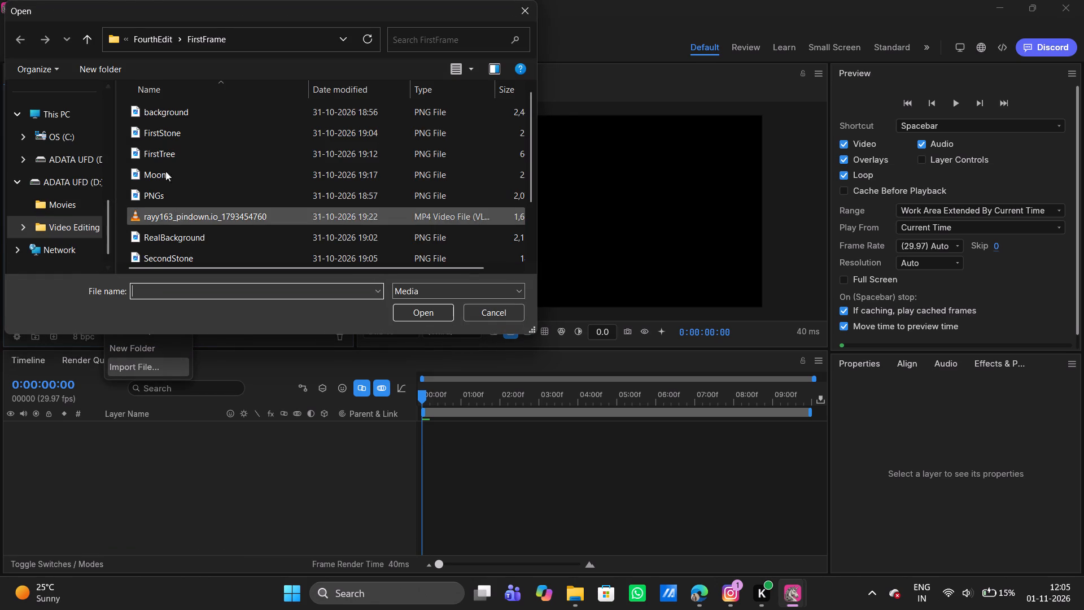
left_click(165, 35)
double_click(163, 136)
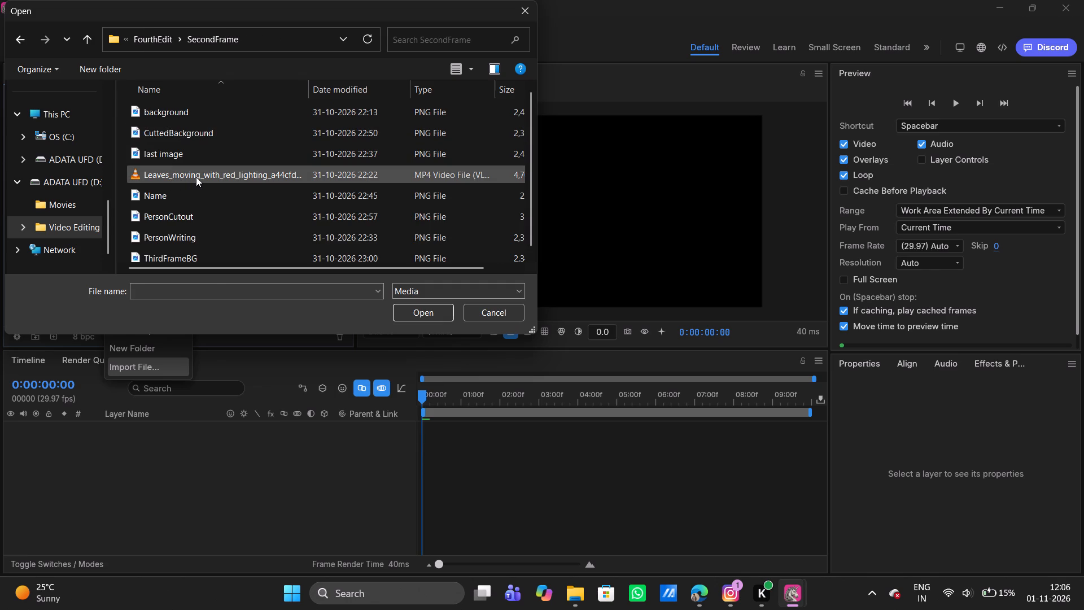
key("ctrl+a")
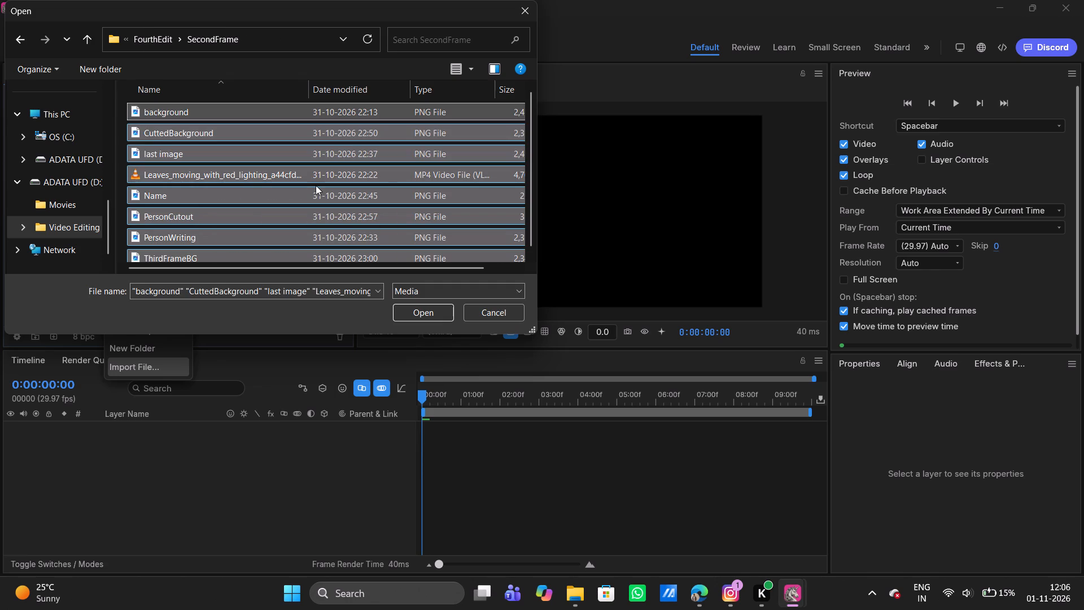
key("Return")
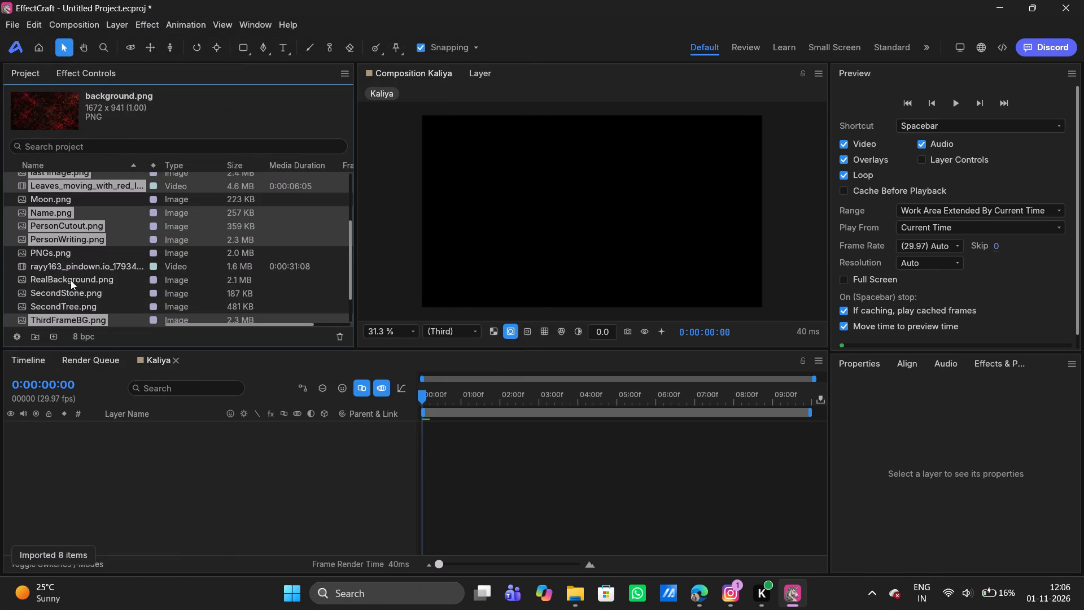
Create a new project folder named AllImages.
scroll(71, 280, "down", 2)
left_click(62, 315)
right_click(62, 315)
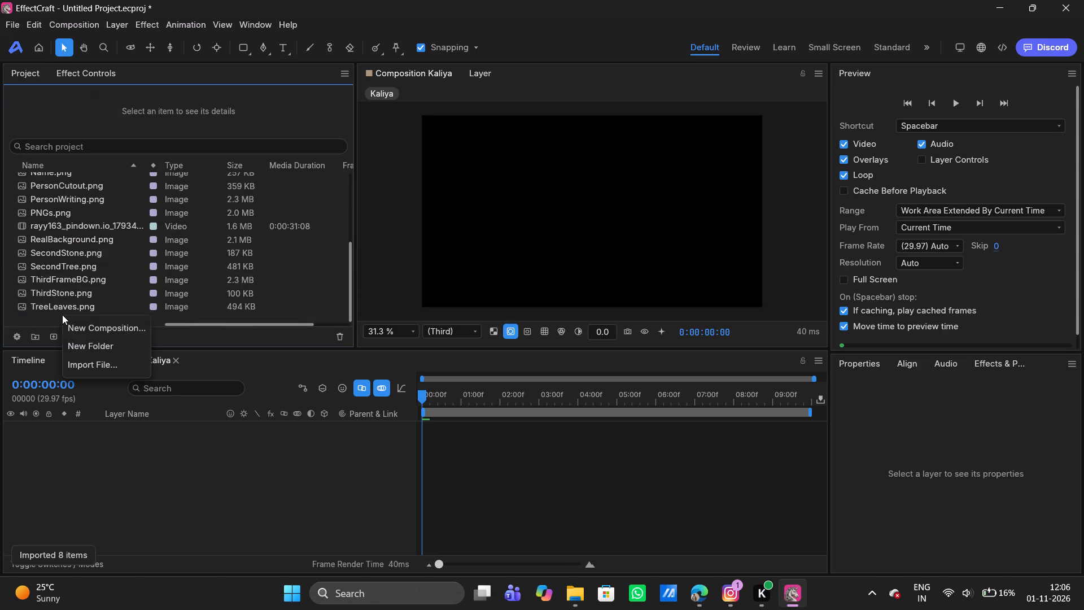
left_click(87, 348)
key("BackSpace")
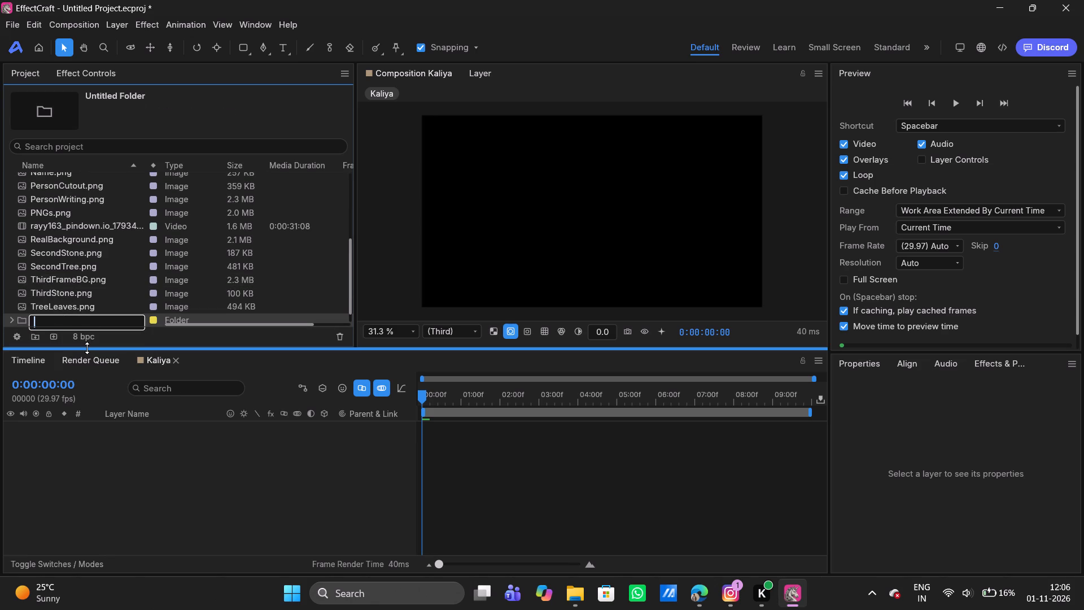
type("AllImages")
key("Return")
Move all project items, from the first background.png through TreeLeaves.png, into the AllImages folder.
scroll(93, 213, "up", 3)
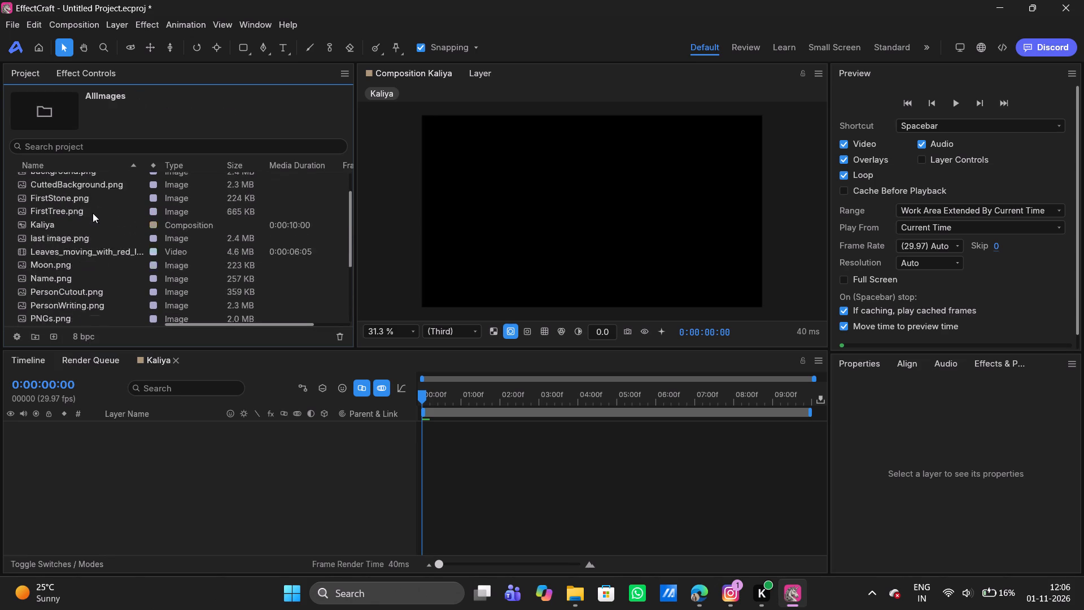
scroll(93, 213, "up", 5)
left_click(49, 190)
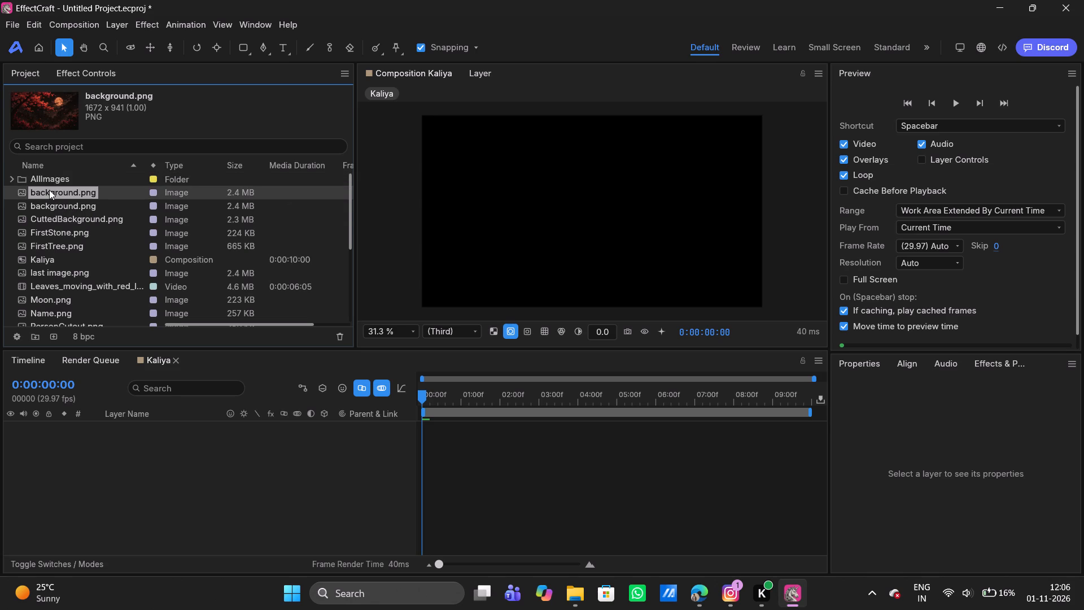
scroll(49, 190, "down", 1)
left_click(53, 308, "shift")
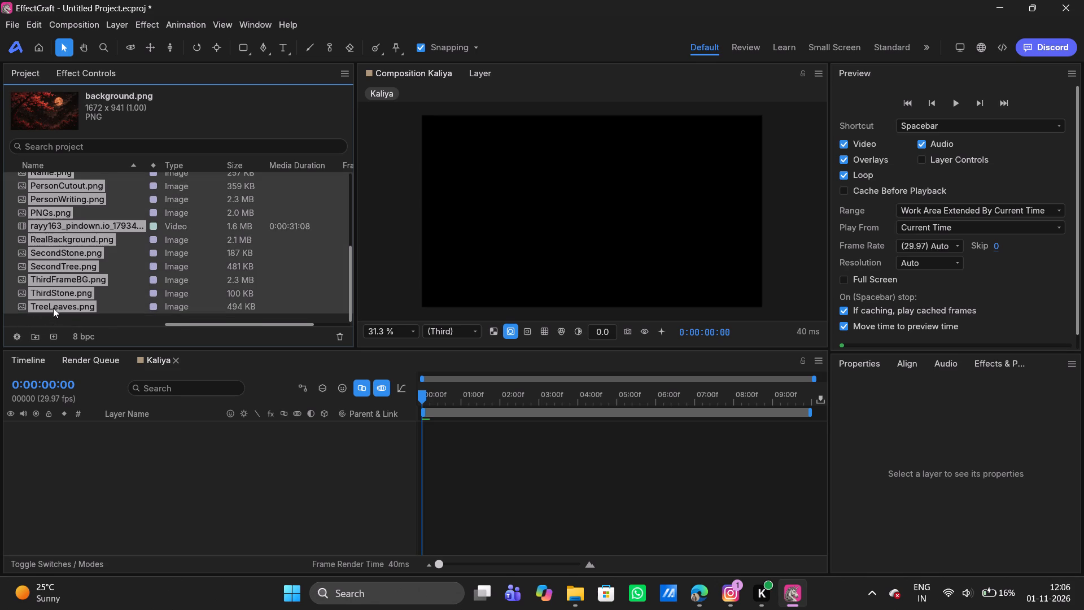
scroll(108, 211, "up", 3)
left_click_drag(62, 212, 48, 182)
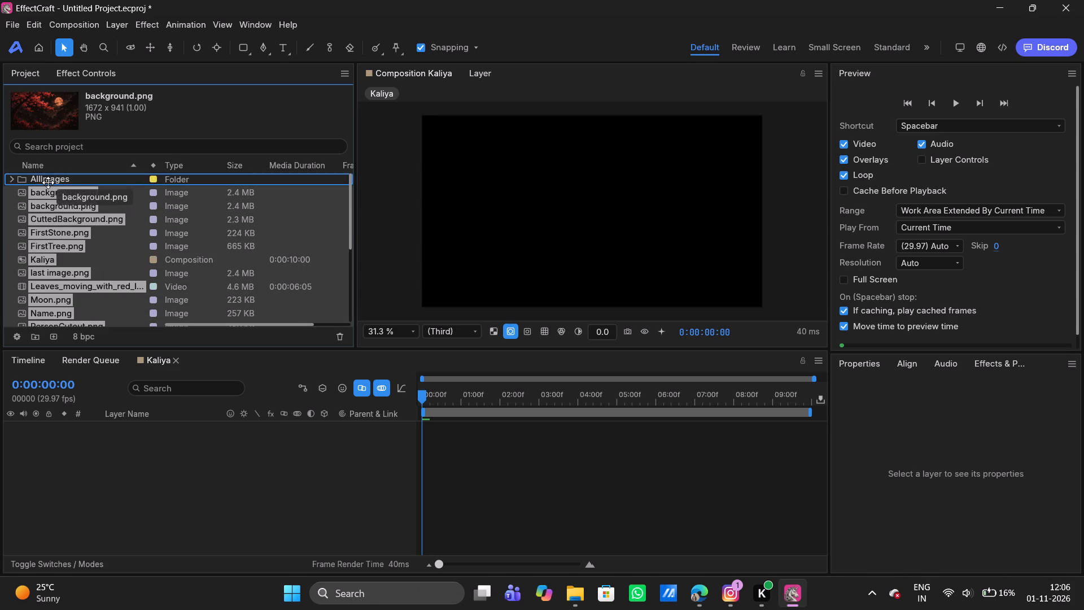
left_click_drag(48, 182, 47, 182)
Check the background images' previews and add RealBackground.png to the Kaliya timeline as a layer.
left_click(83, 193)
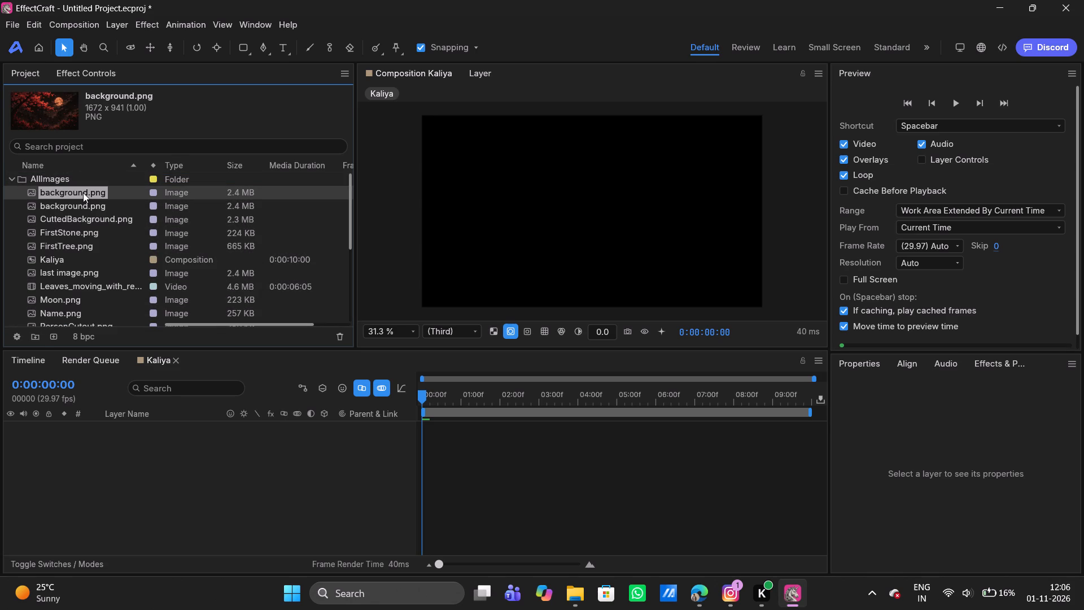
left_click(67, 207)
left_click(53, 217)
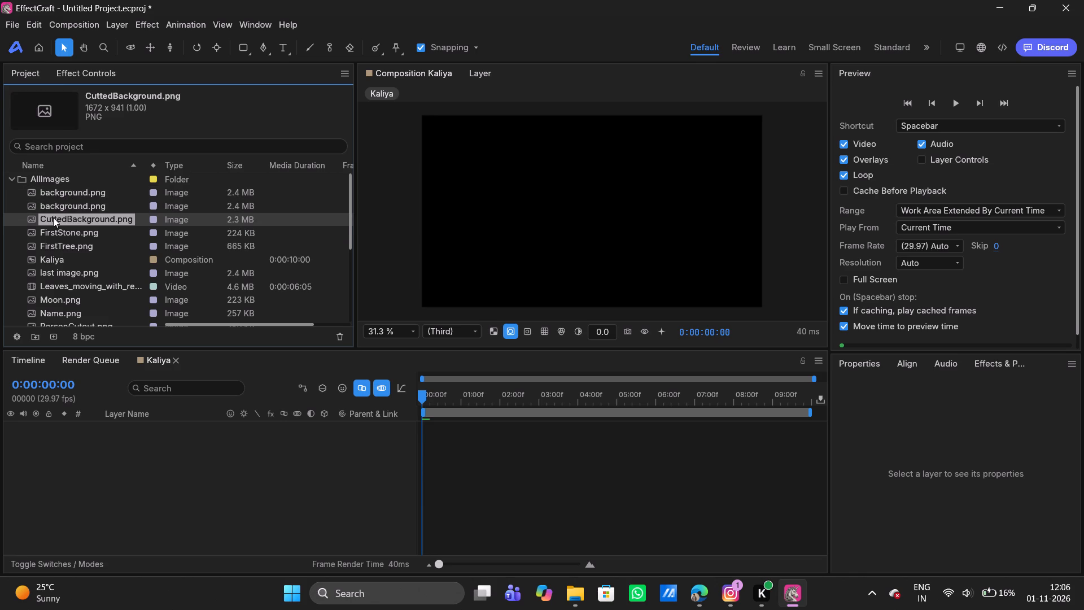
left_click(64, 193)
left_click(47, 215)
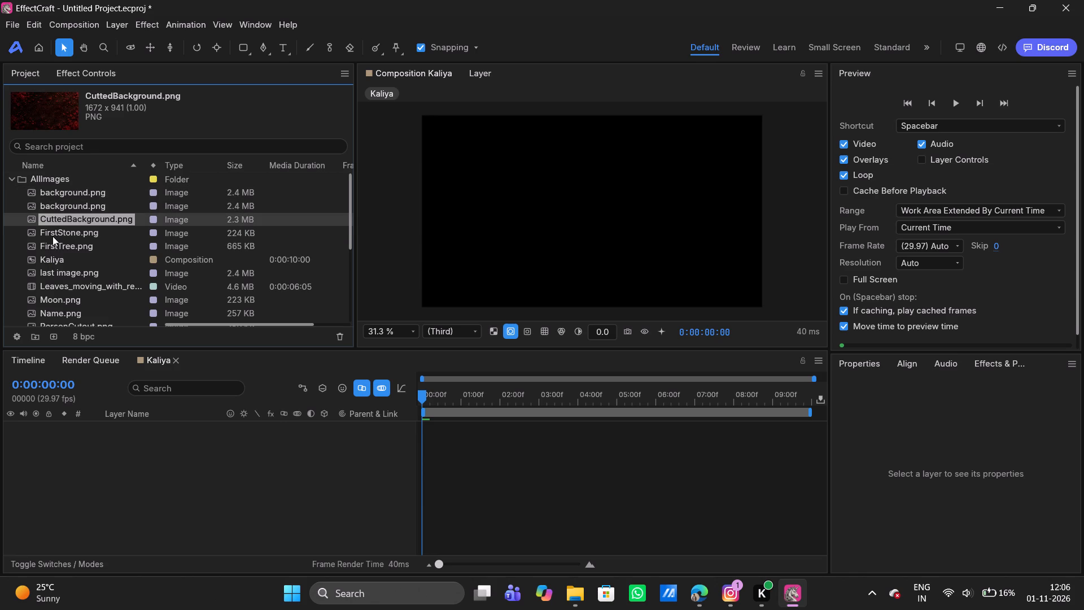
scroll(53, 236, "down", 2)
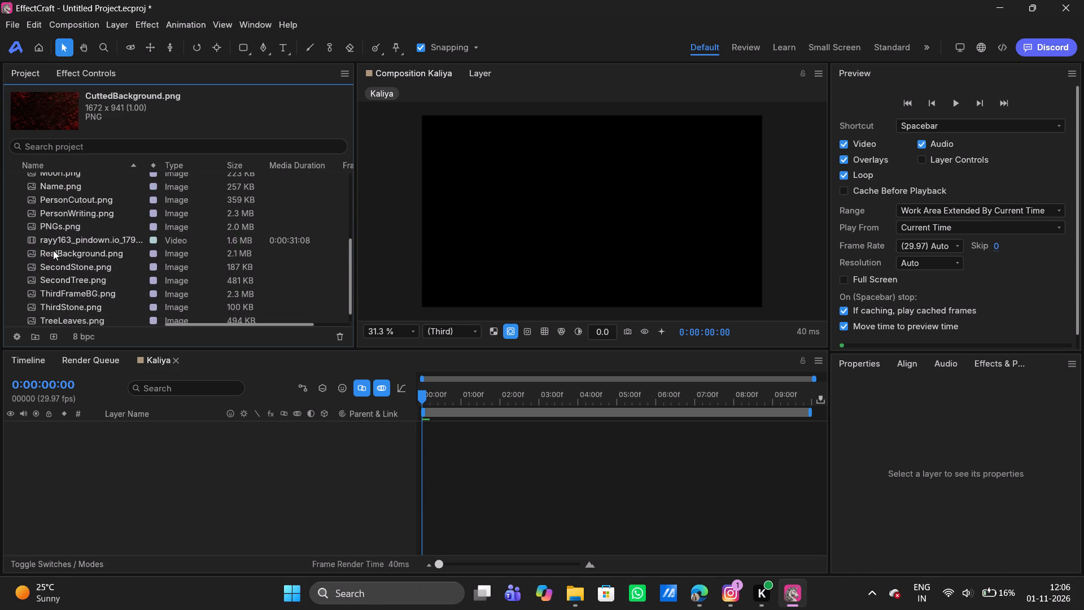
left_click(55, 249)
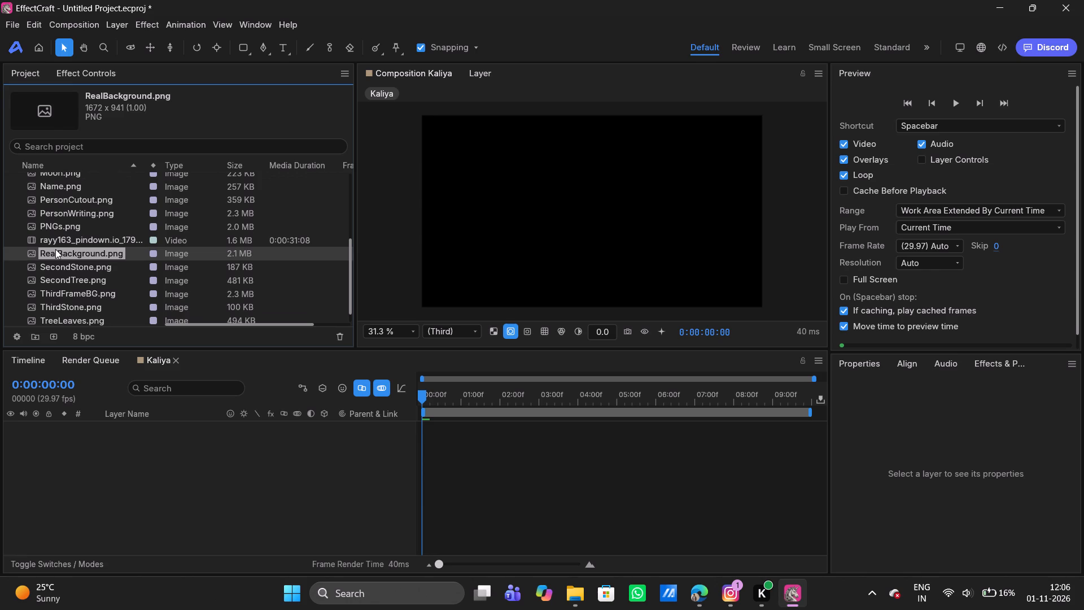
left_click_drag(55, 249, 156, 456)
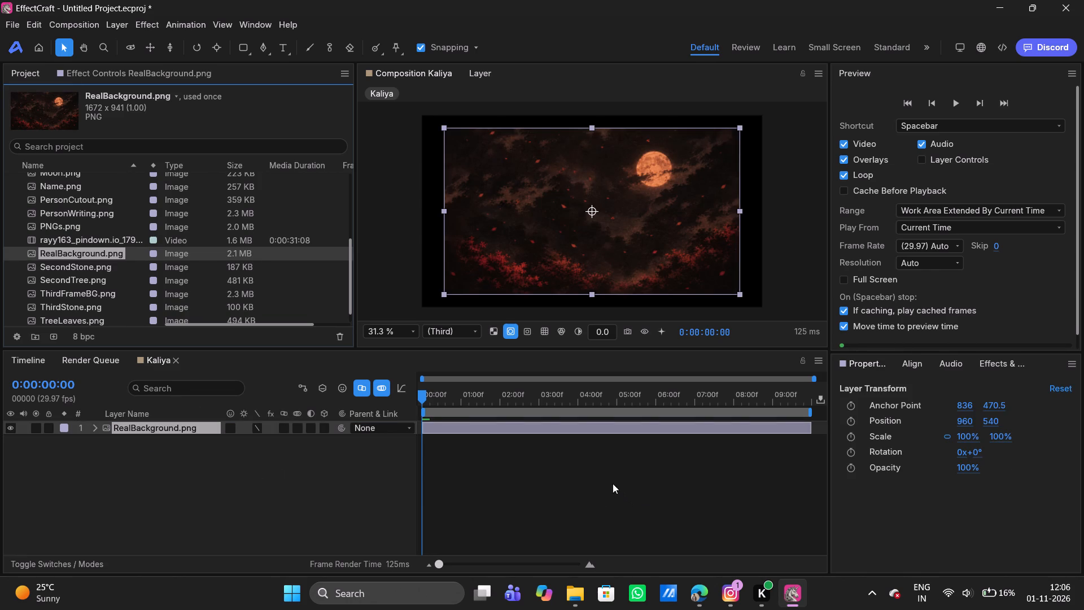
left_click_drag(967, 435, 980, 433)
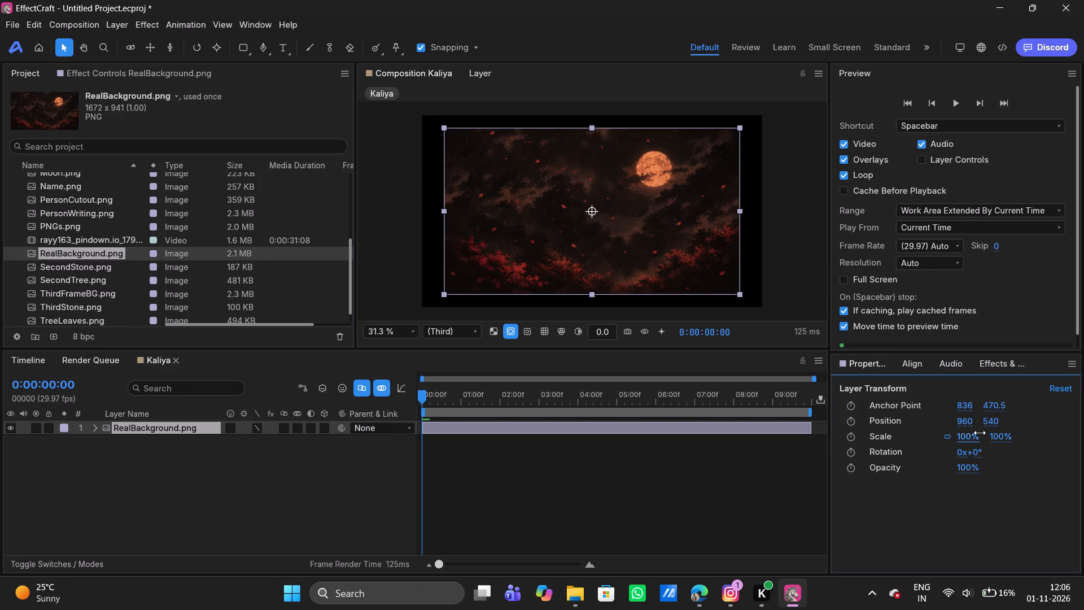
left_click_drag(980, 433, 983, 434)
left_click(607, 488)
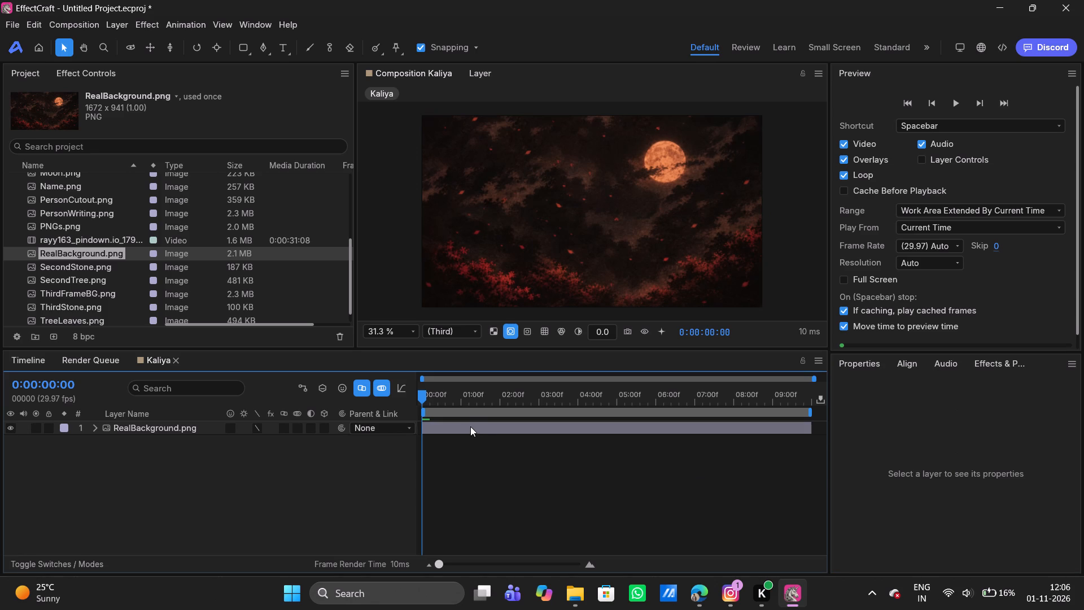
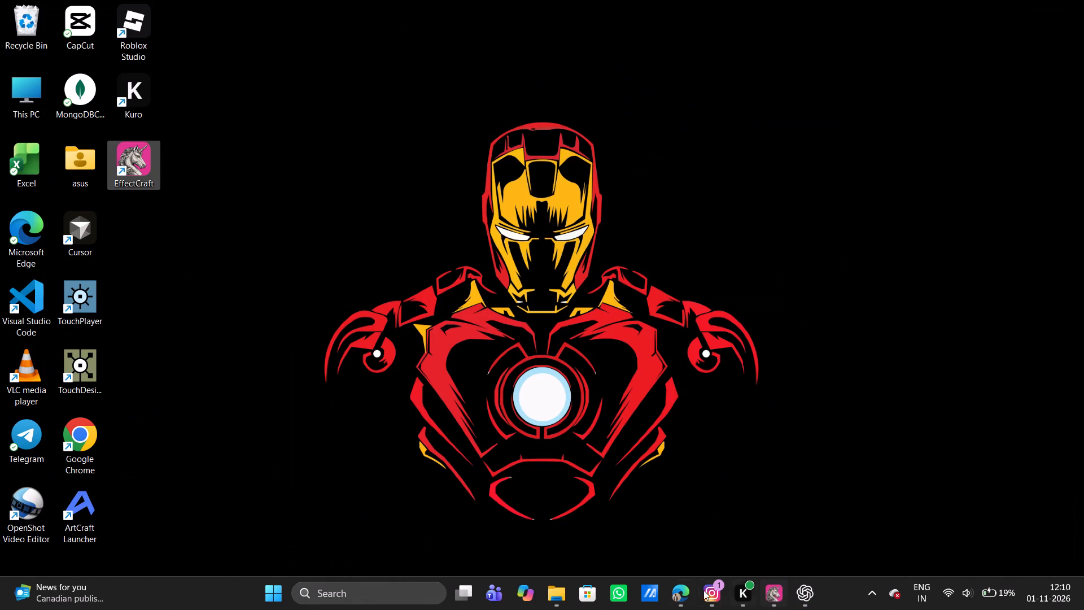
Start ArtCraft Launcher from the desktop, postpone its update and open PhotoCraft.
double_click(77, 501)
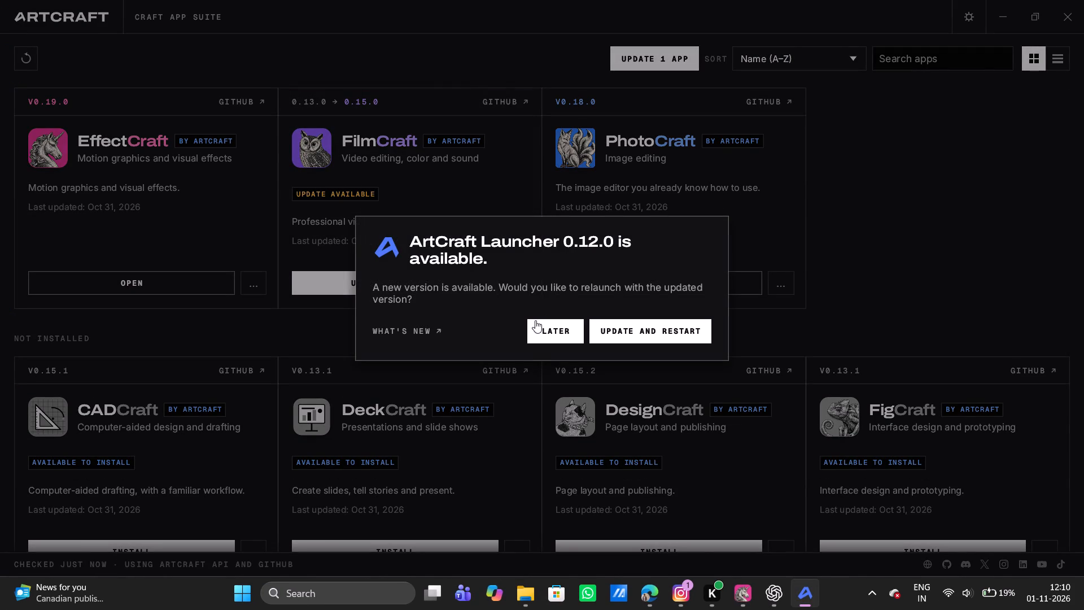
left_click(548, 332)
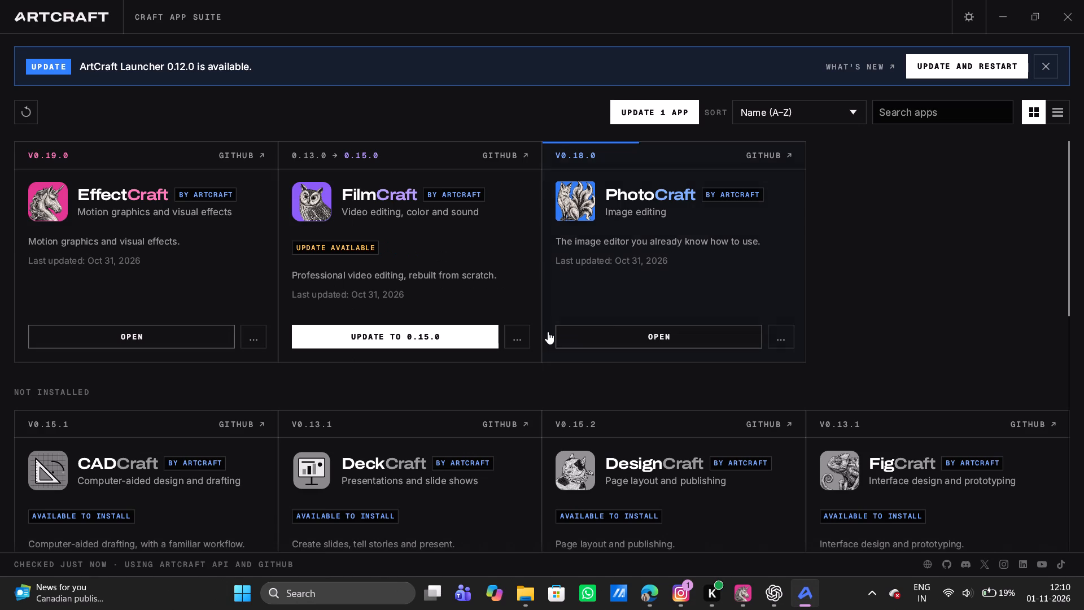
left_click(625, 325)
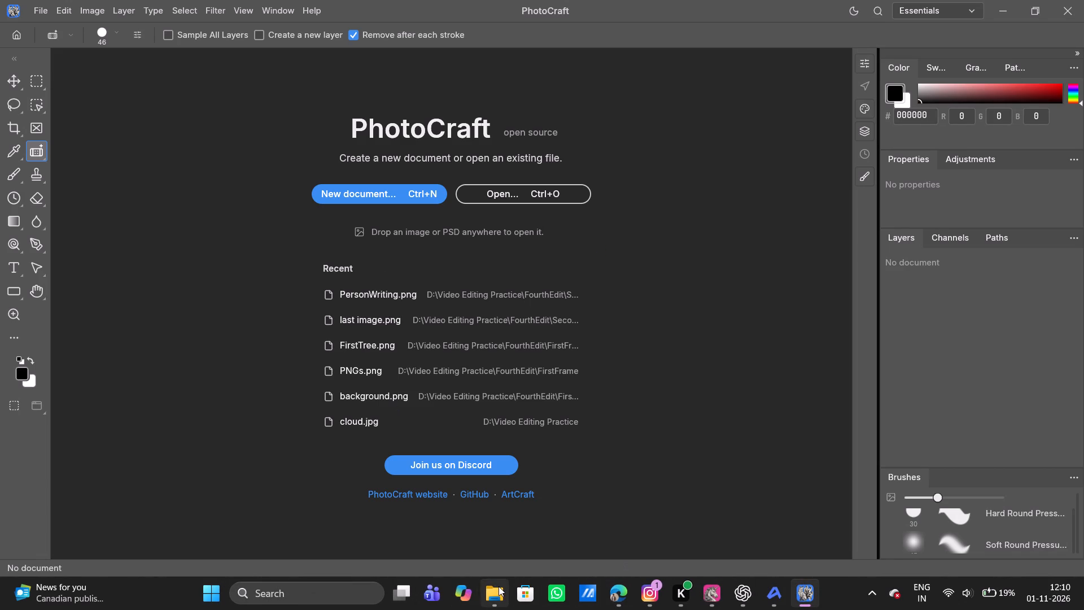
Open FirstBush from the Video Editing Practice folder FourthEdit as a document in PhotoCraft.
left_click(499, 586)
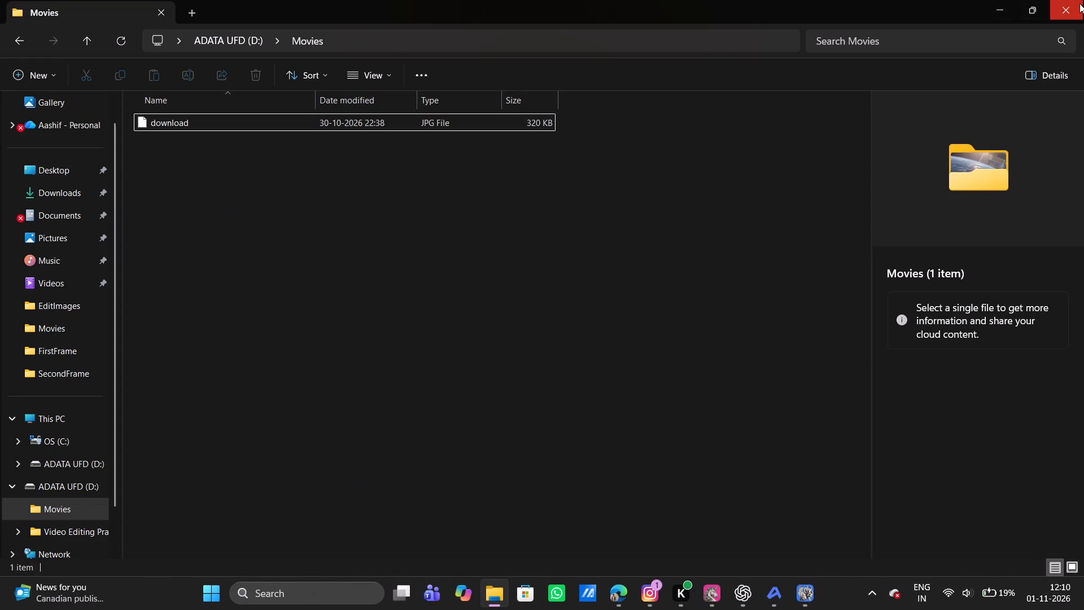
left_click(1024, 2)
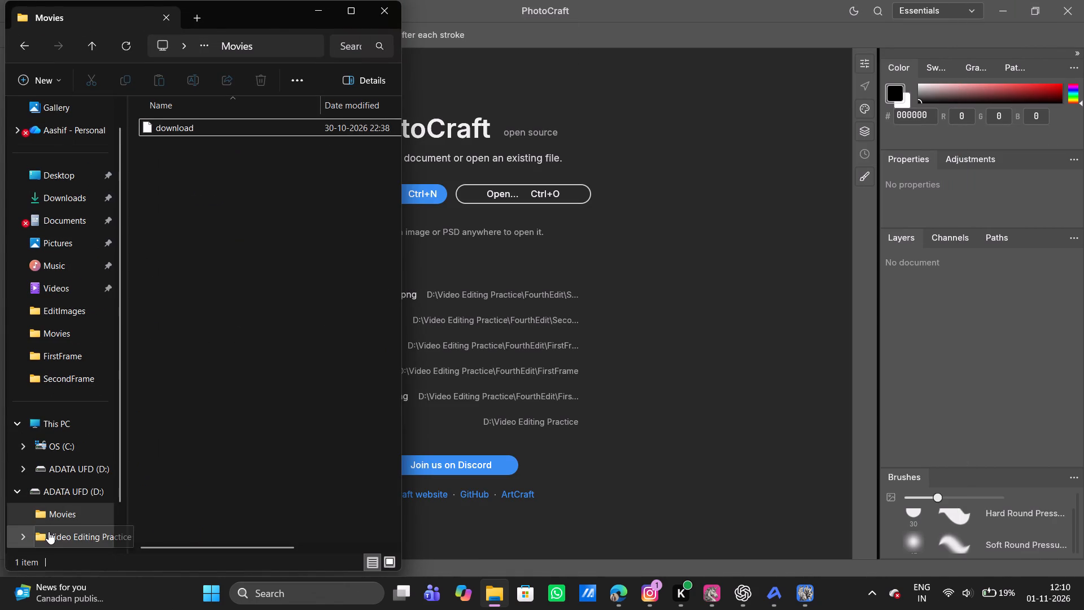
left_click(49, 531)
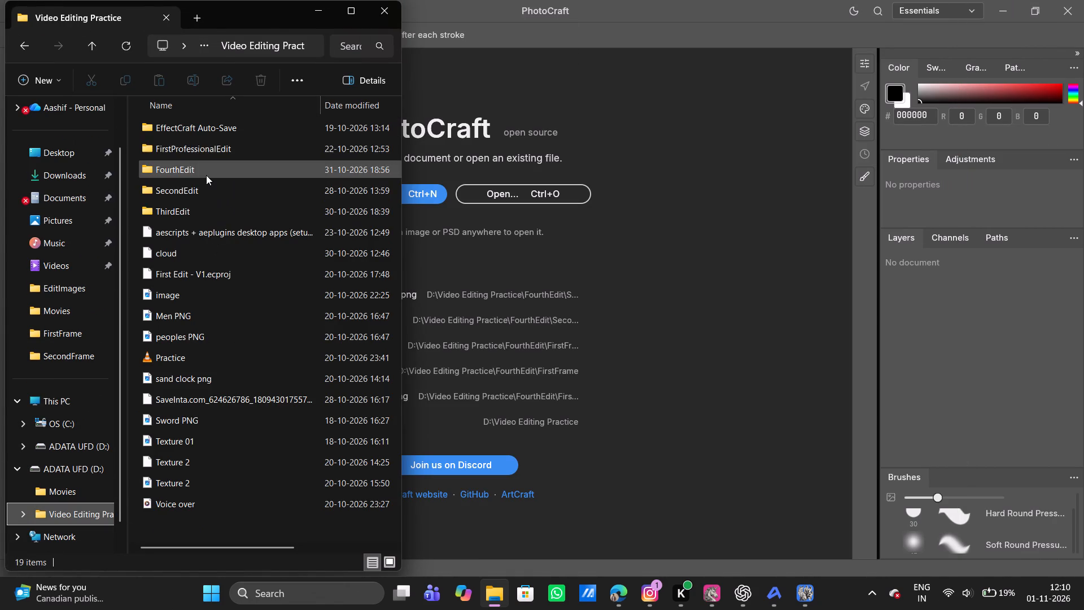
double_click(206, 175)
left_click_drag(177, 172, 910, 234)
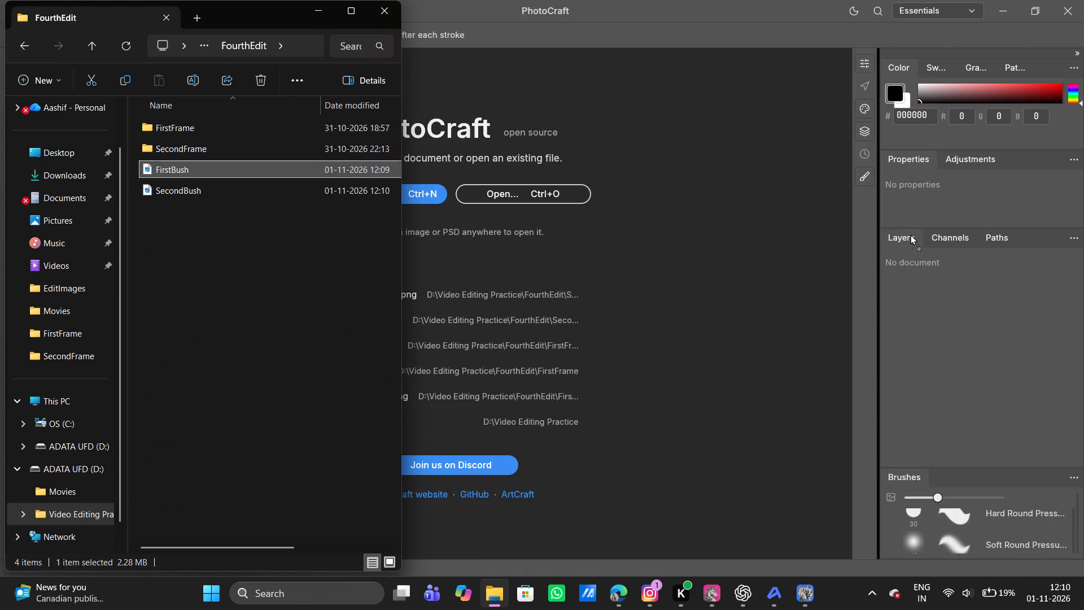
left_click_drag(910, 234, 990, 317)
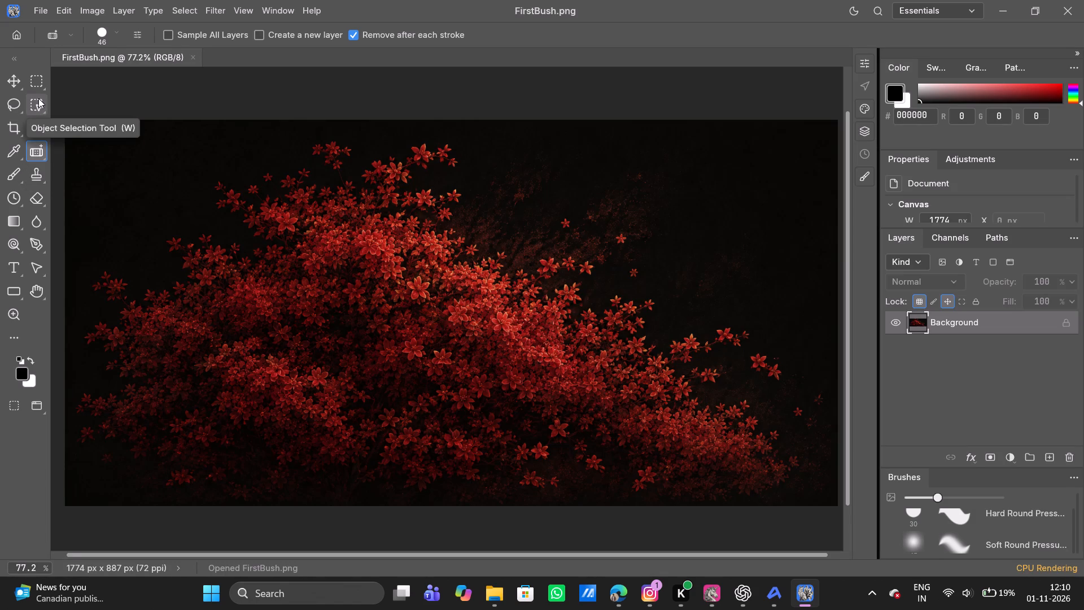
Select the bush using the Object Selection tool around nearly the whole image, and also run Select Subject.
left_click(38, 98)
right_click(38, 98)
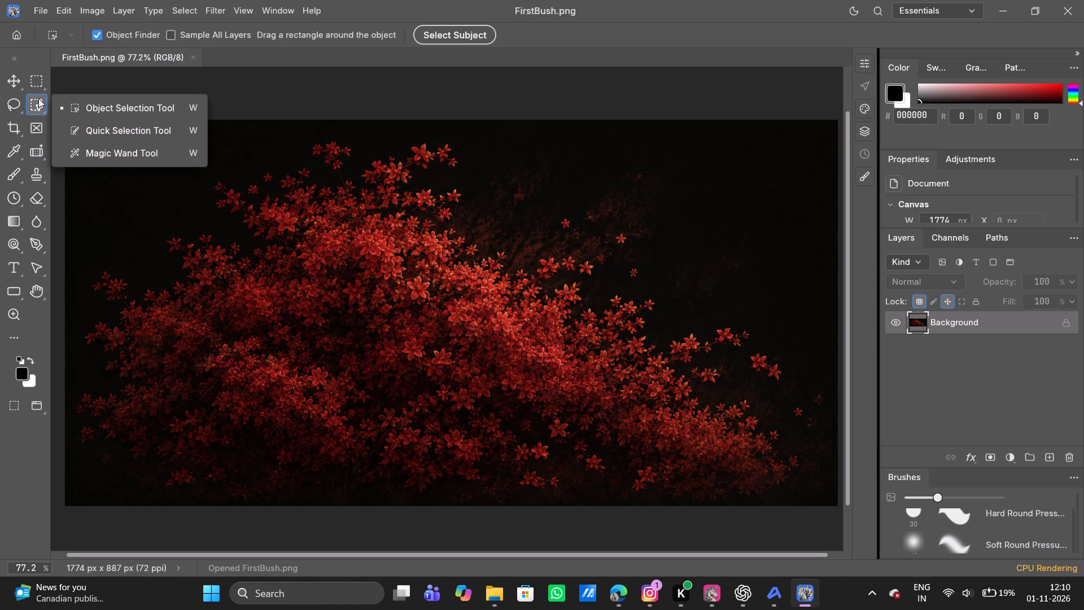
left_click(38, 98)
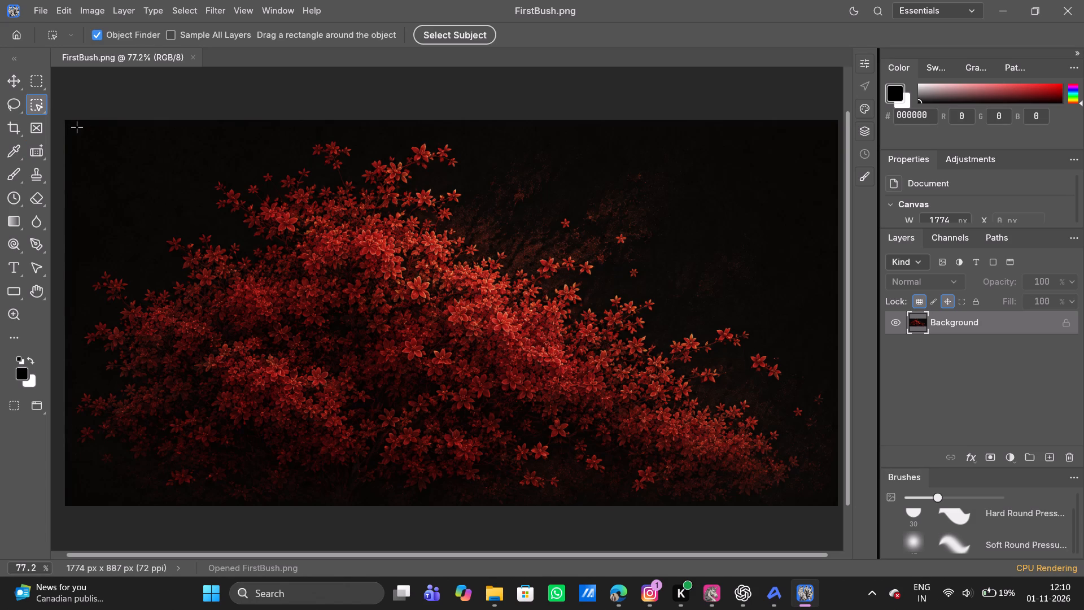
left_click_drag(77, 127, 823, 496)
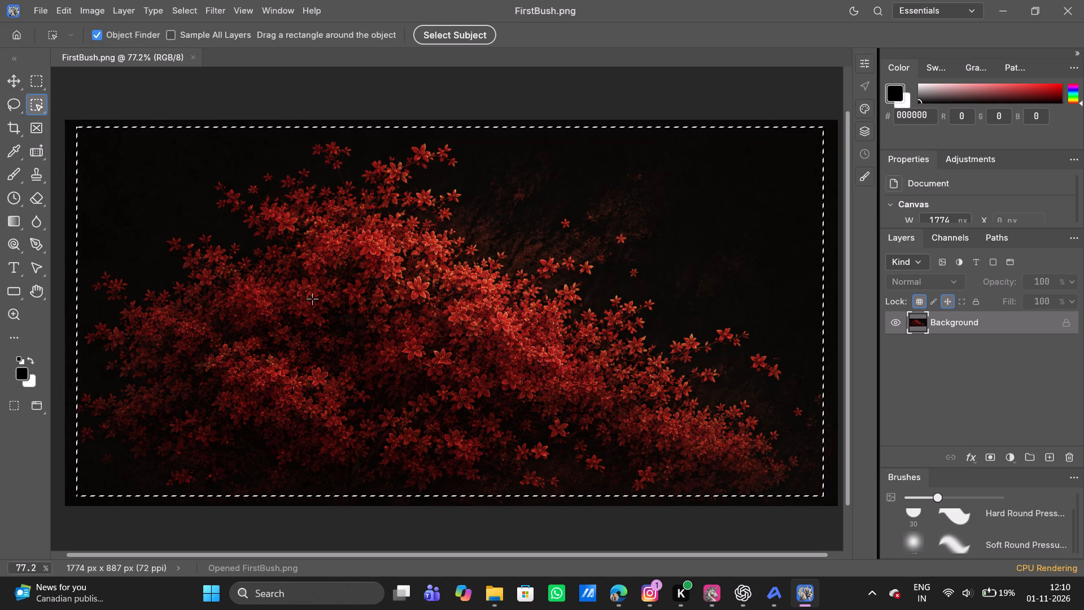
left_click(184, 5)
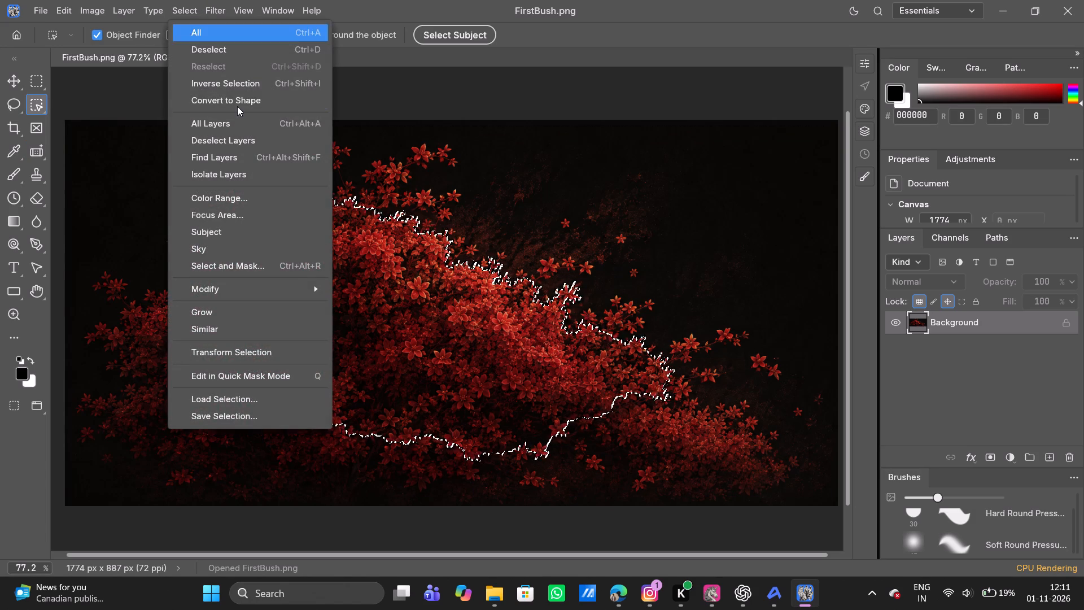
left_click(238, 232)
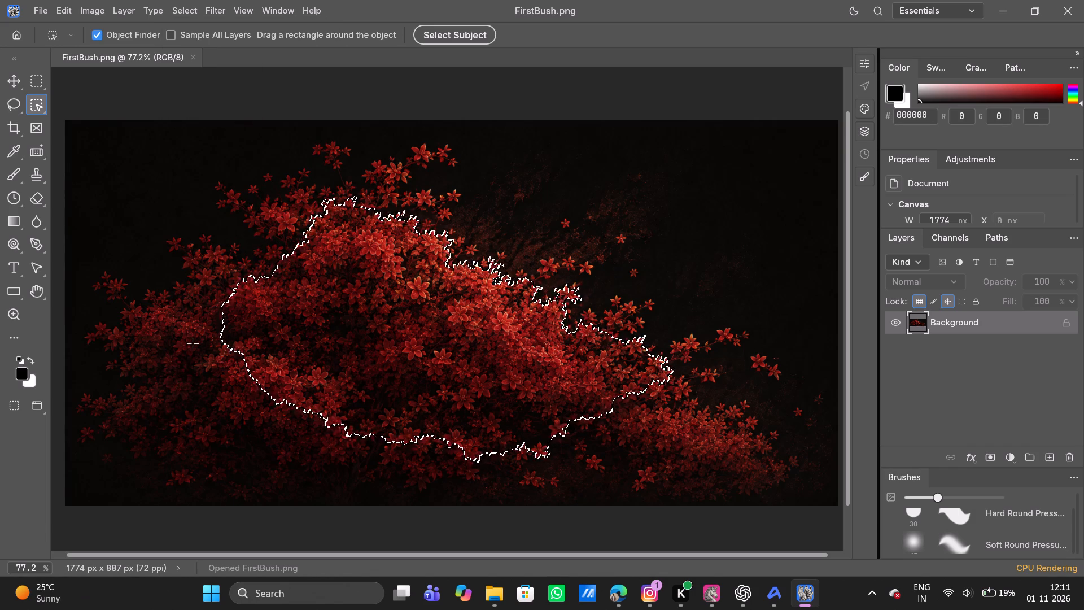
left_click(191, 343)
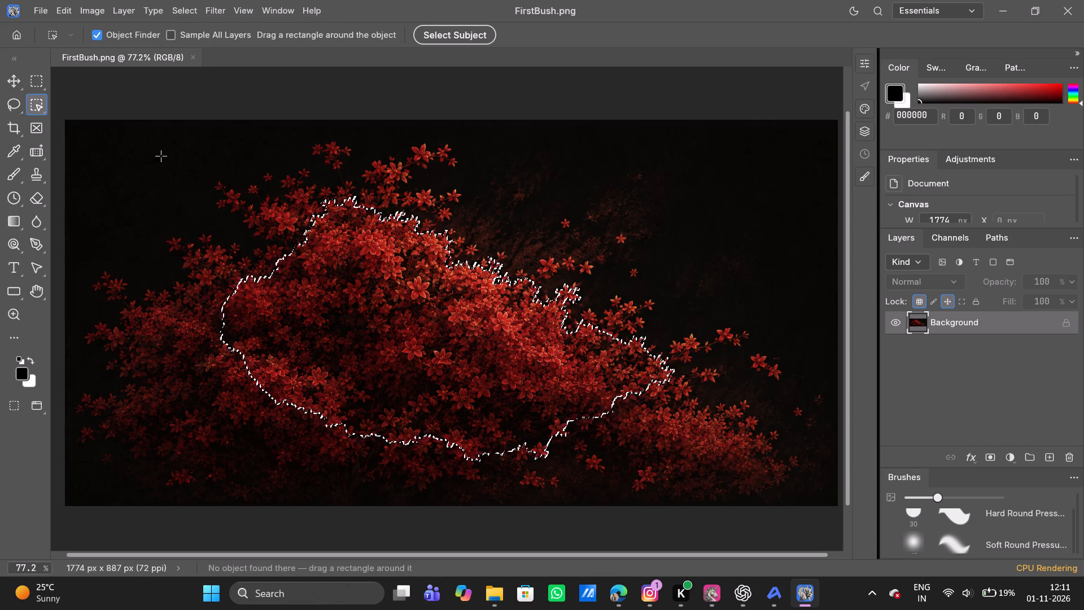
right_click(40, 104)
left_click(40, 104)
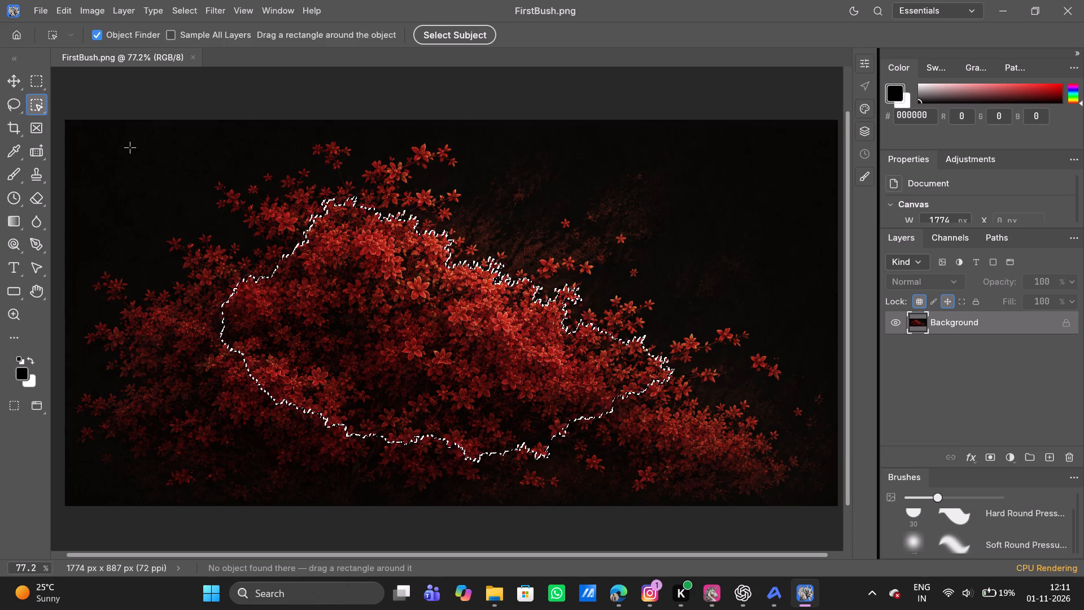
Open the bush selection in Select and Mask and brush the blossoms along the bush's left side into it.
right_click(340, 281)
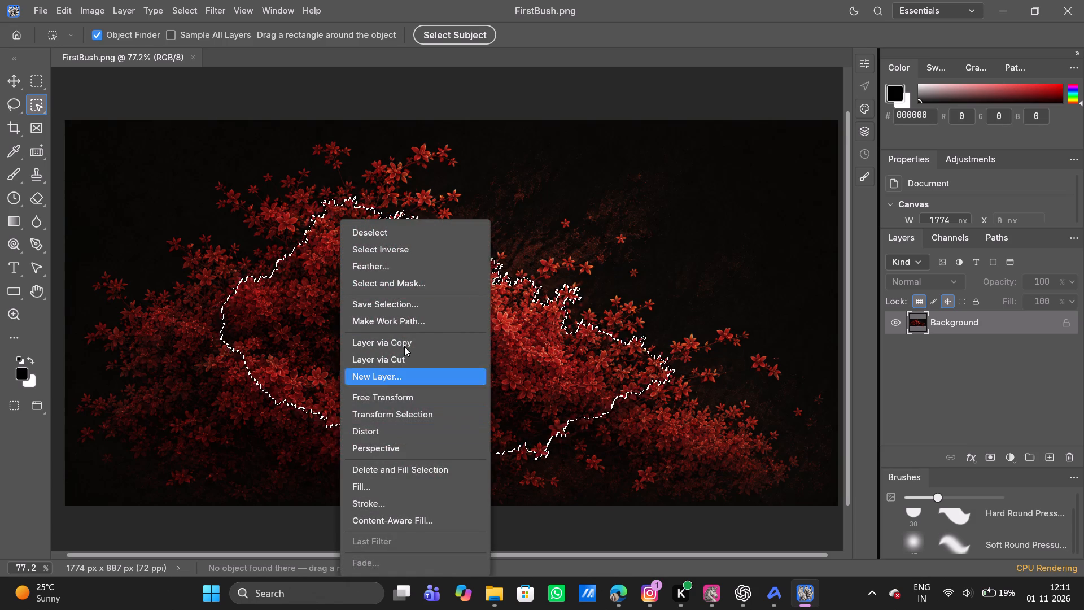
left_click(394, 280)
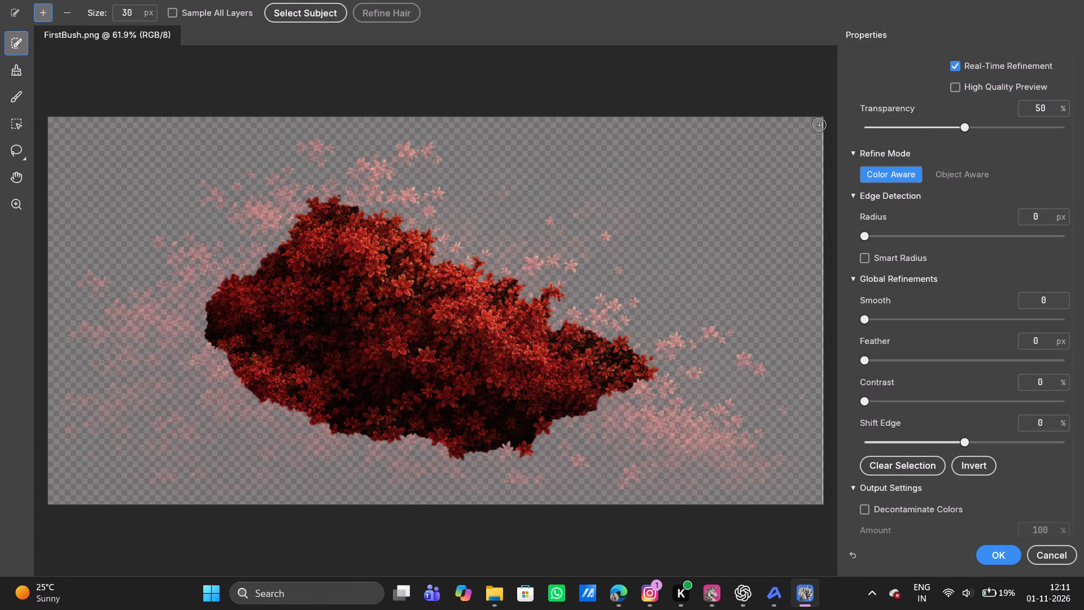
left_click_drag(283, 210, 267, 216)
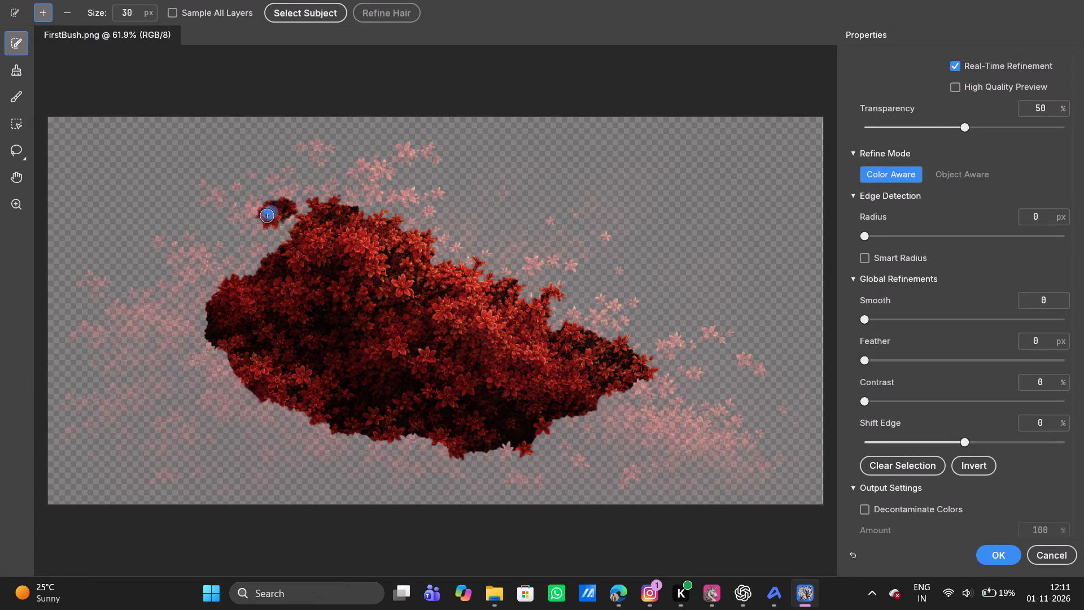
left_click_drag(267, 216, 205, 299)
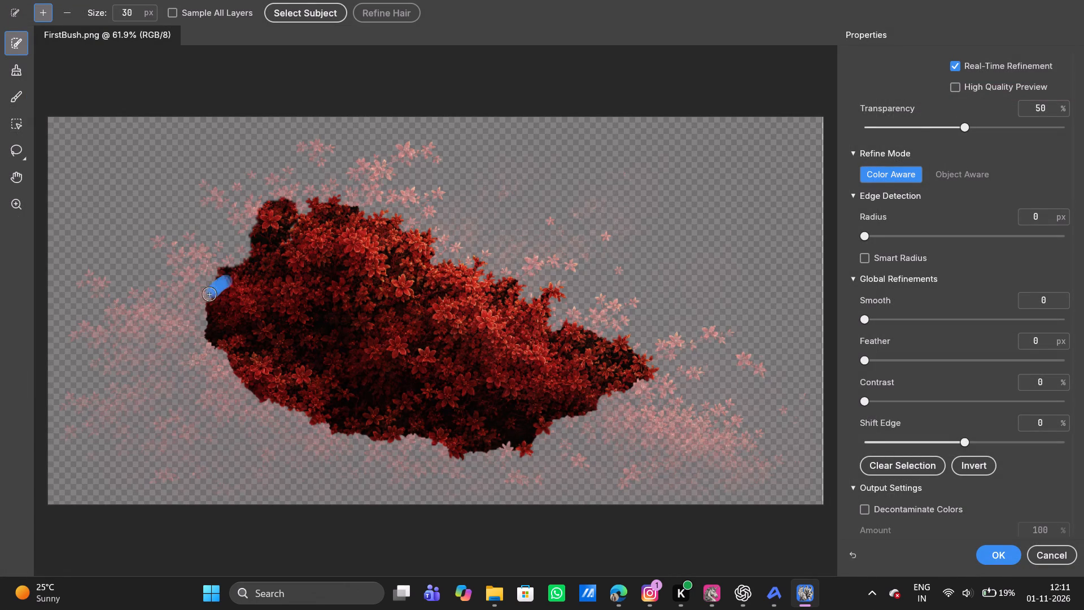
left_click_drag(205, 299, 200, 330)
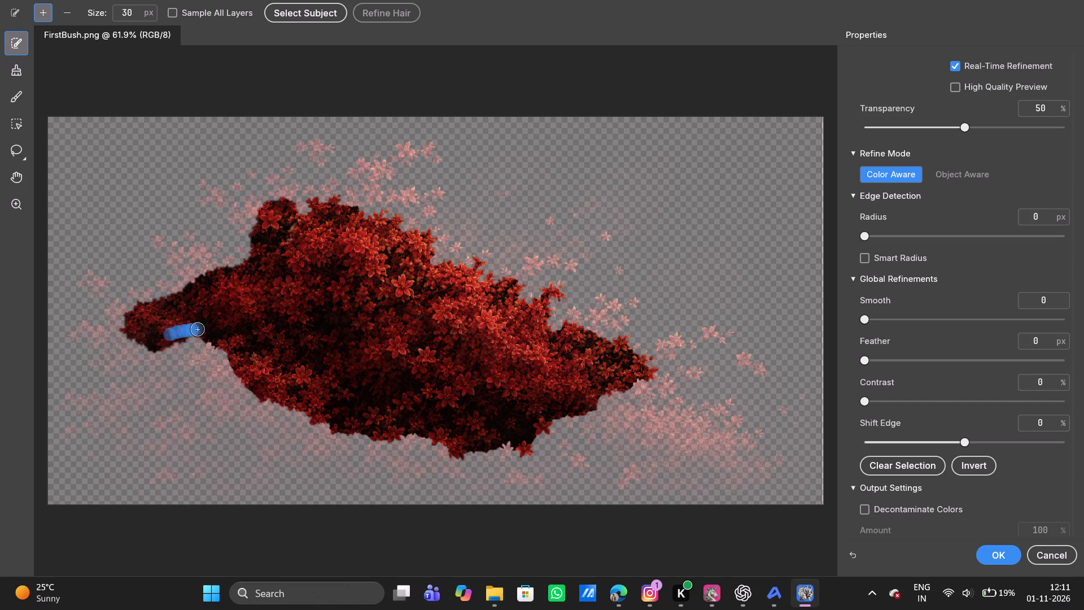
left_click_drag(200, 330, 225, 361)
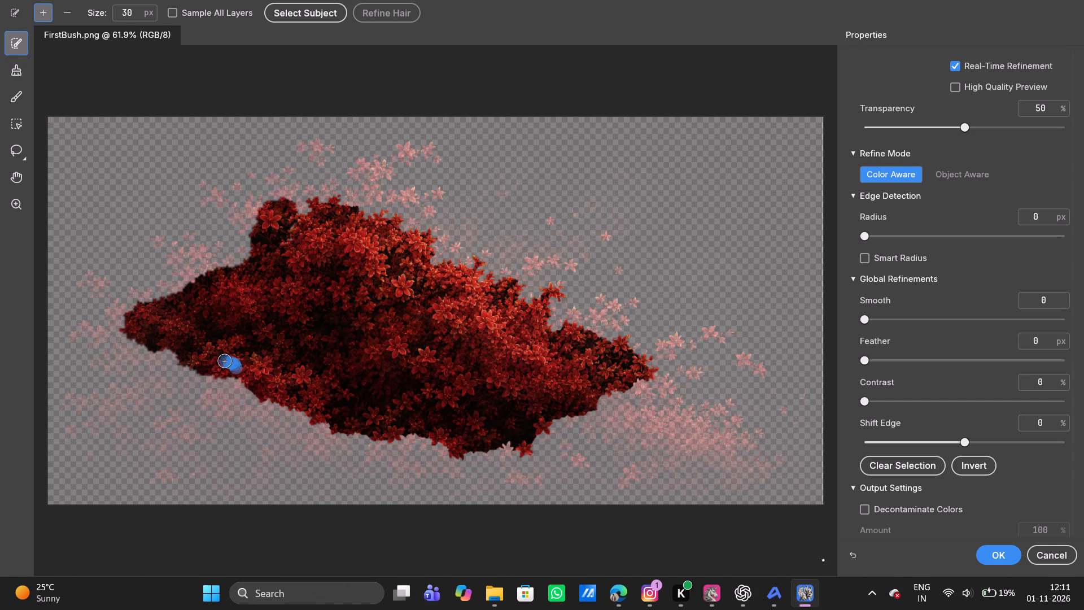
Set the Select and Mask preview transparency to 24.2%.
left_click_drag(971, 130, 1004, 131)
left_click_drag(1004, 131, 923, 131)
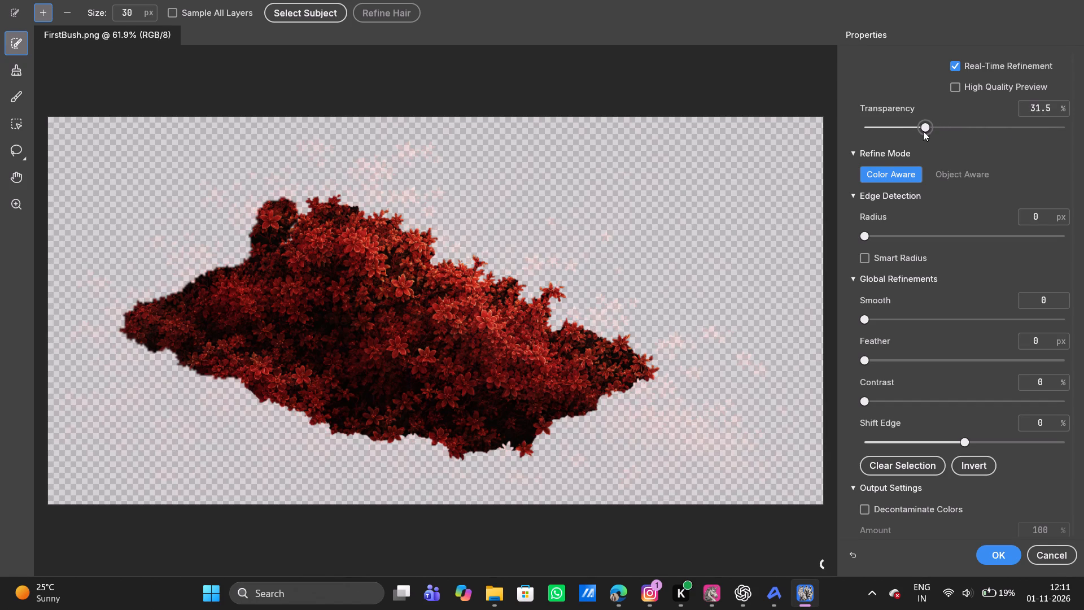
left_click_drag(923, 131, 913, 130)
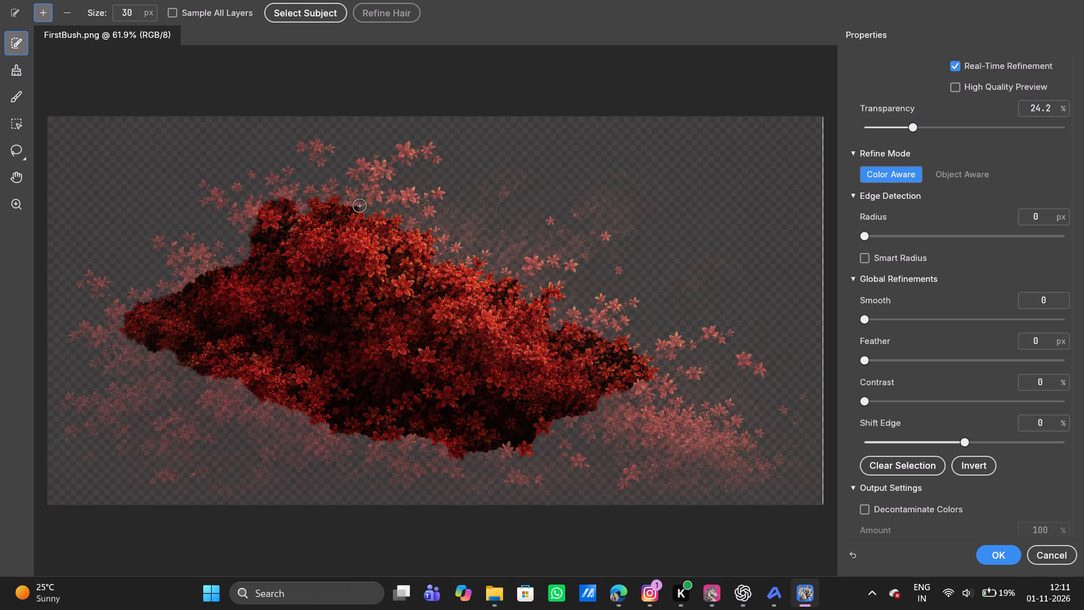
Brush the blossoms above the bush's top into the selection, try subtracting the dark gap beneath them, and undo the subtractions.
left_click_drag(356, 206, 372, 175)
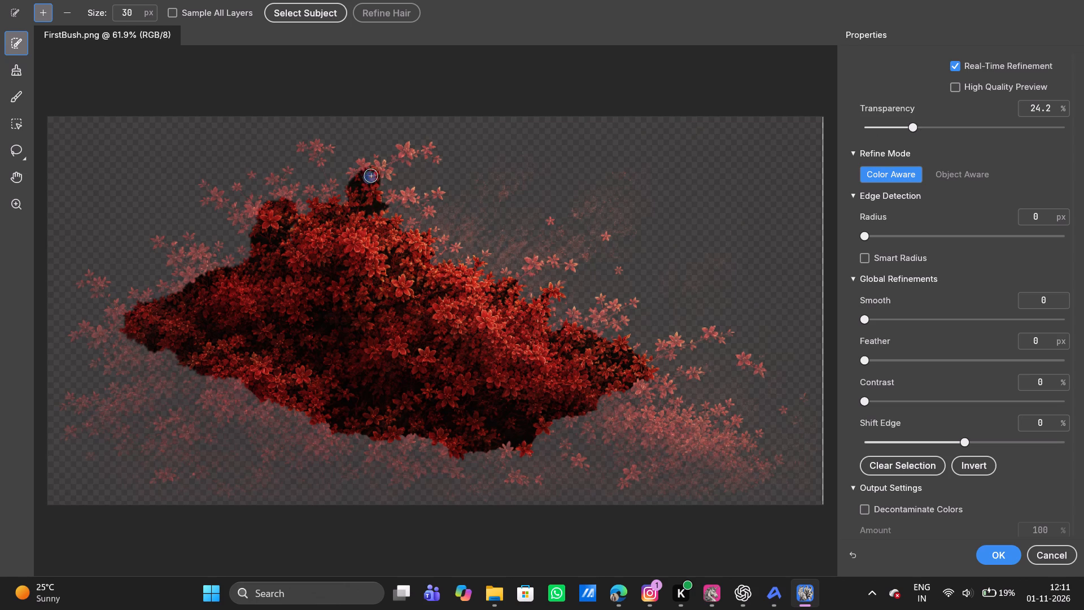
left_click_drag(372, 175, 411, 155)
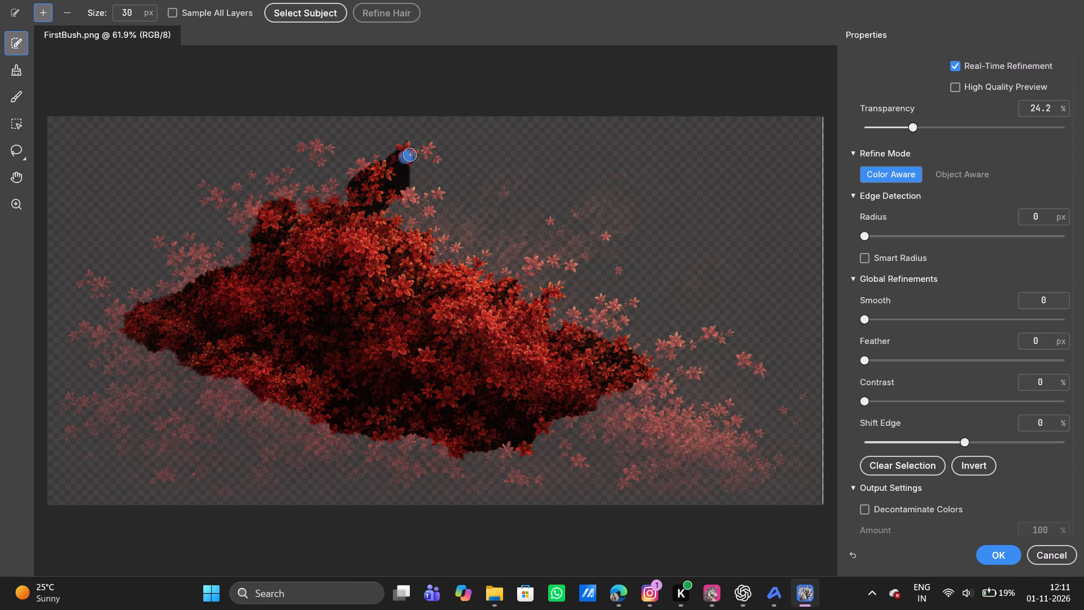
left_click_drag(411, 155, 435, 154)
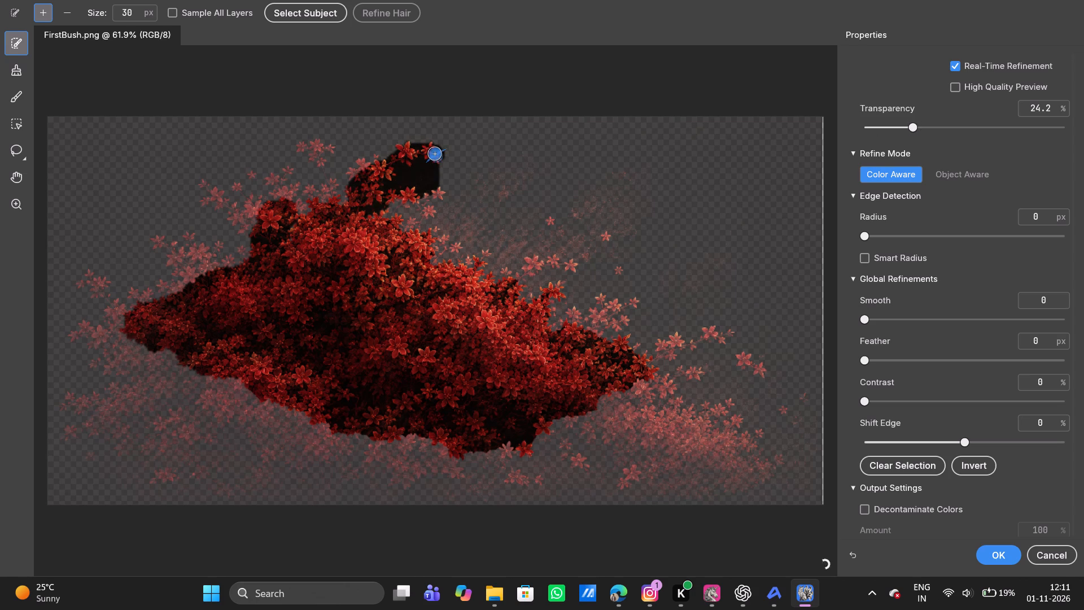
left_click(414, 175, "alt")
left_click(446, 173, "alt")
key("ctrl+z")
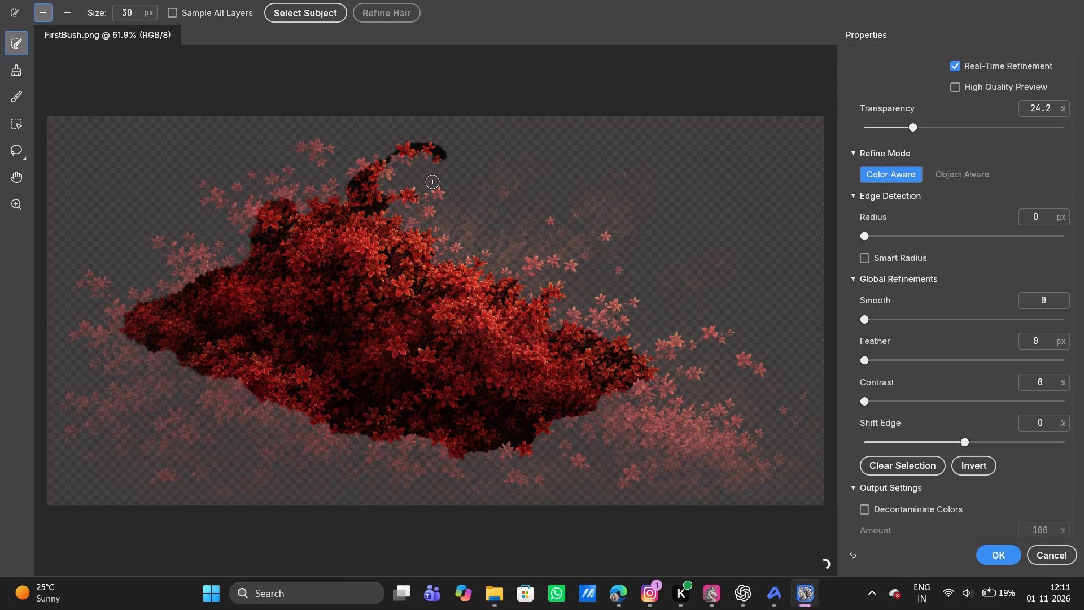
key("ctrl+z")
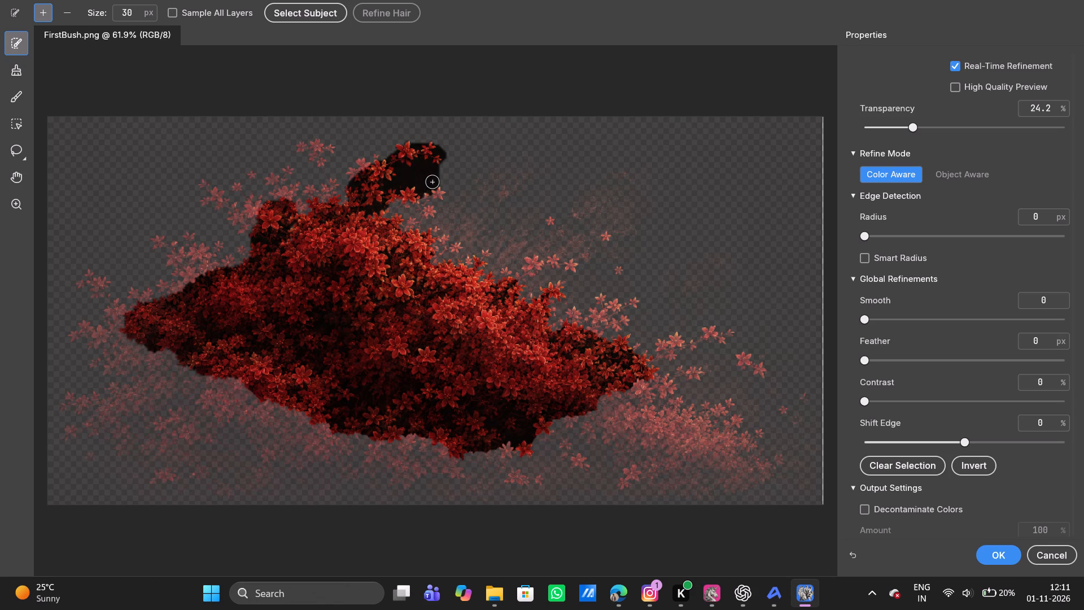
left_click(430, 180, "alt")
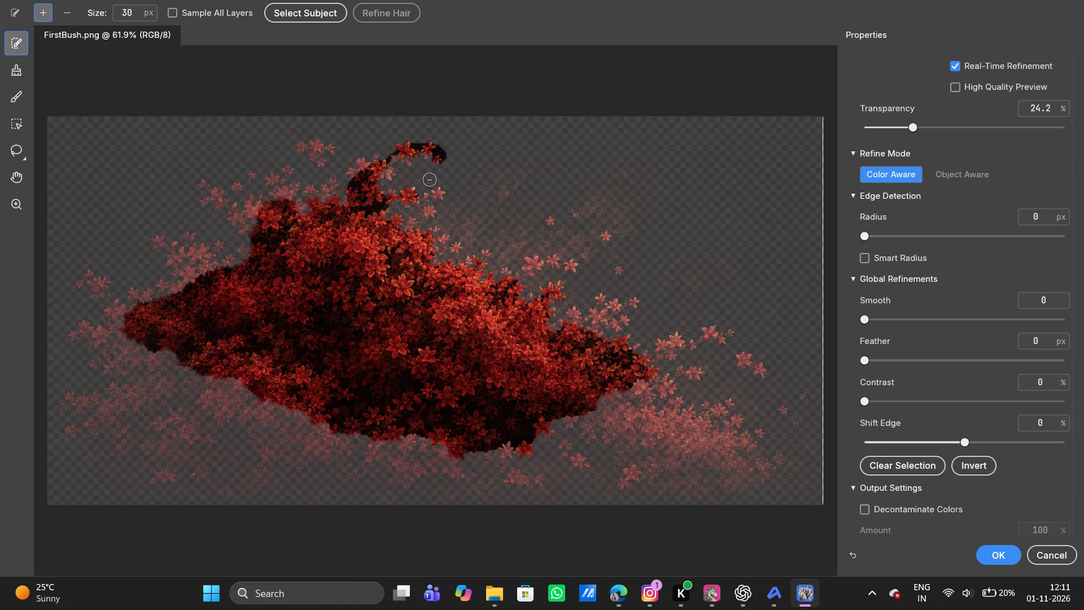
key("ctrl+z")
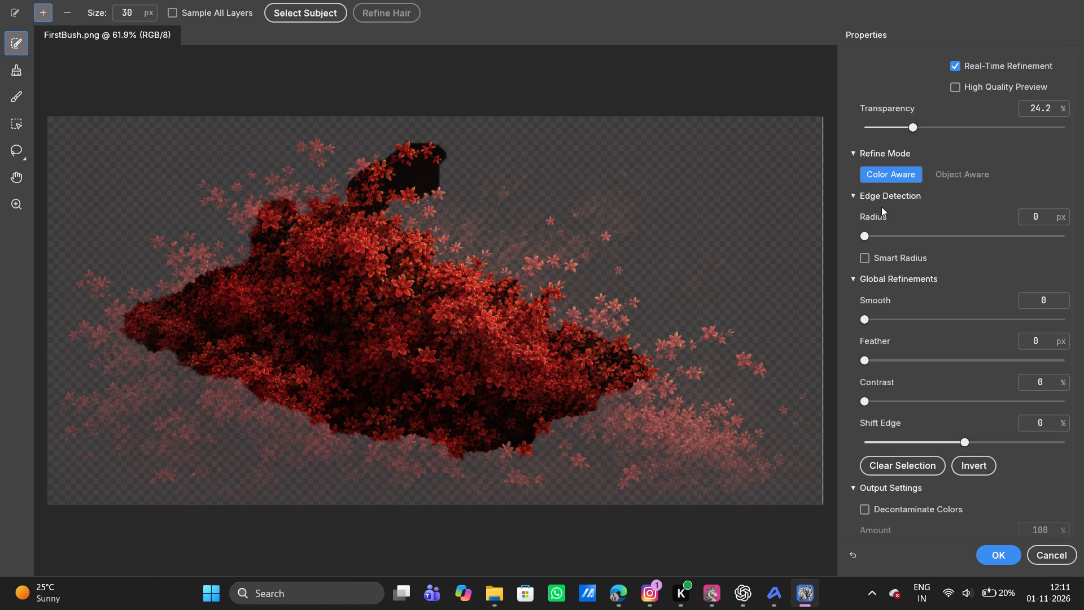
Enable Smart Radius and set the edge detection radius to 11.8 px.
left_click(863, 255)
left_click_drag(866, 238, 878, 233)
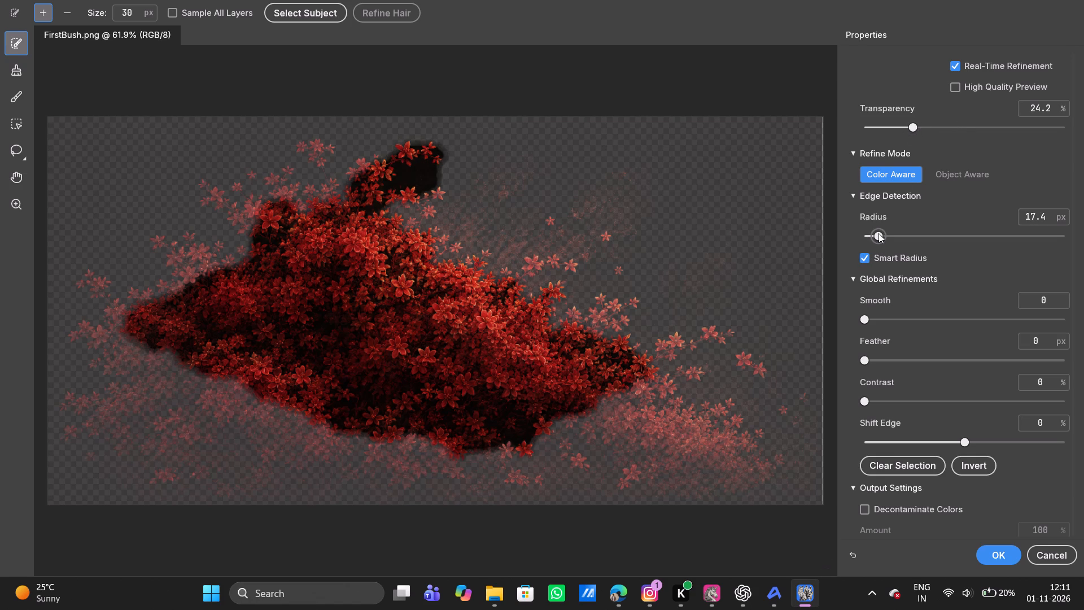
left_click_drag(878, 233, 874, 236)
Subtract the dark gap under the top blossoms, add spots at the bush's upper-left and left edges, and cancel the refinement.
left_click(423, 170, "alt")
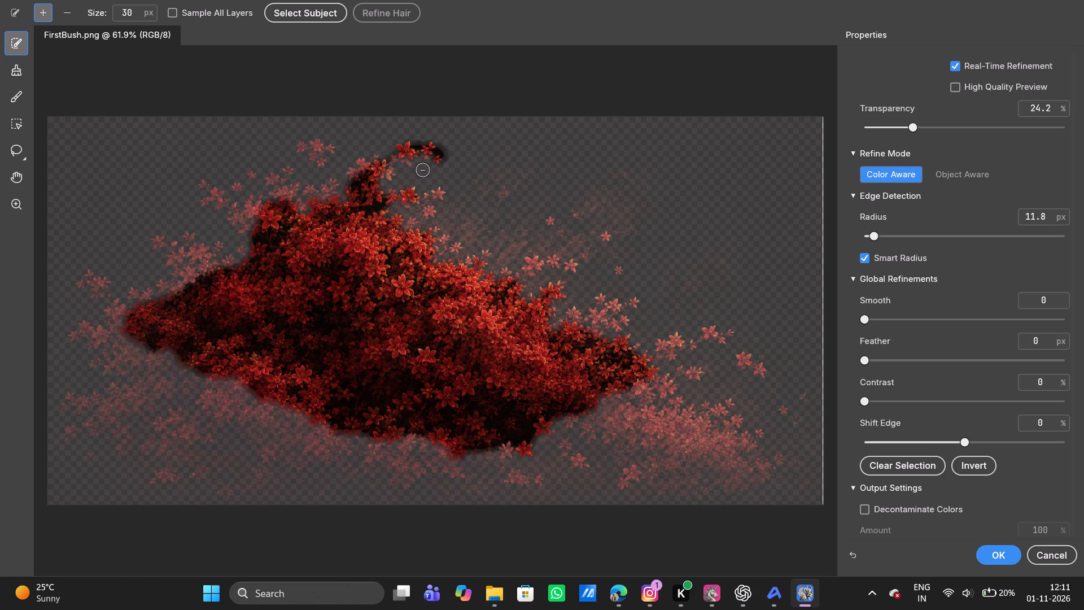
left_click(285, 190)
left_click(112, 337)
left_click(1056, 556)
Switch to EffectCraft and import FirstBush and SecondBush from the FourthEdit folder into the project.
key("alt+Tab")
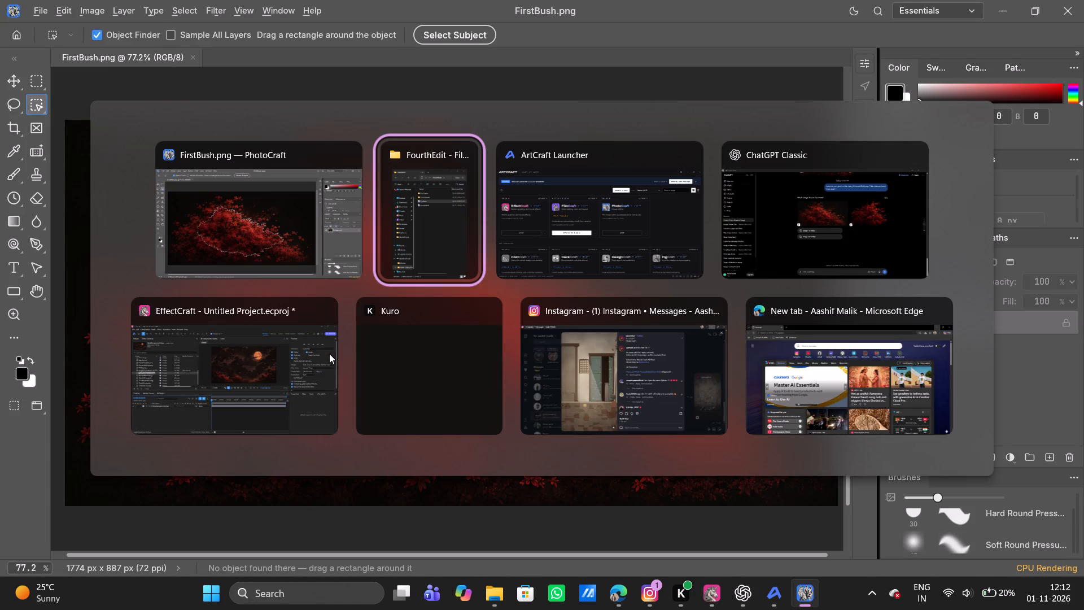
key("alt+Tab")
key("alt+Tab")
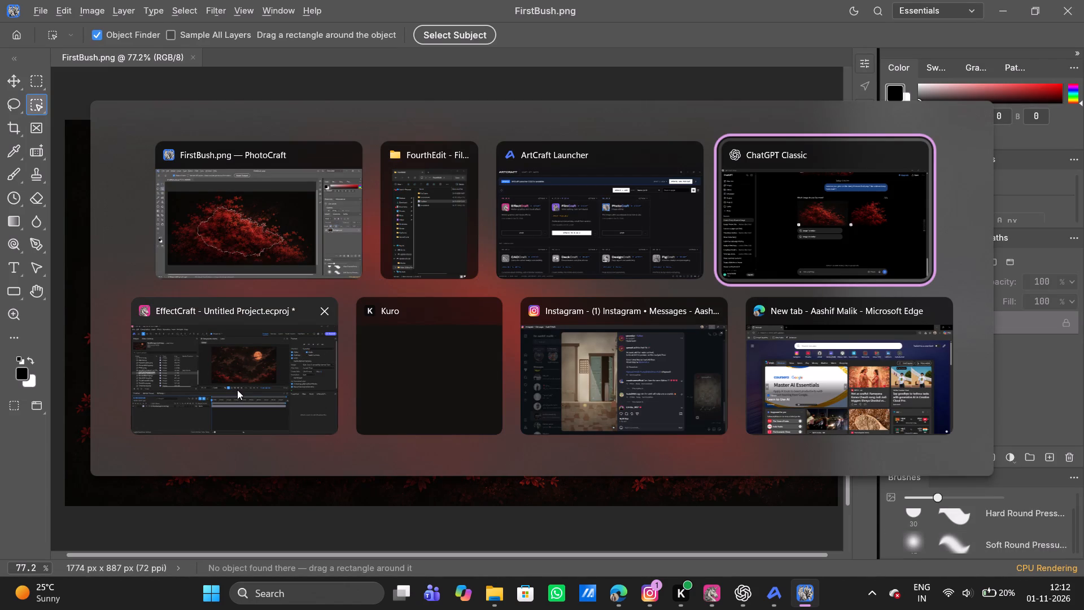
left_click(237, 390, "alt")
scroll(104, 263, "down", 4)
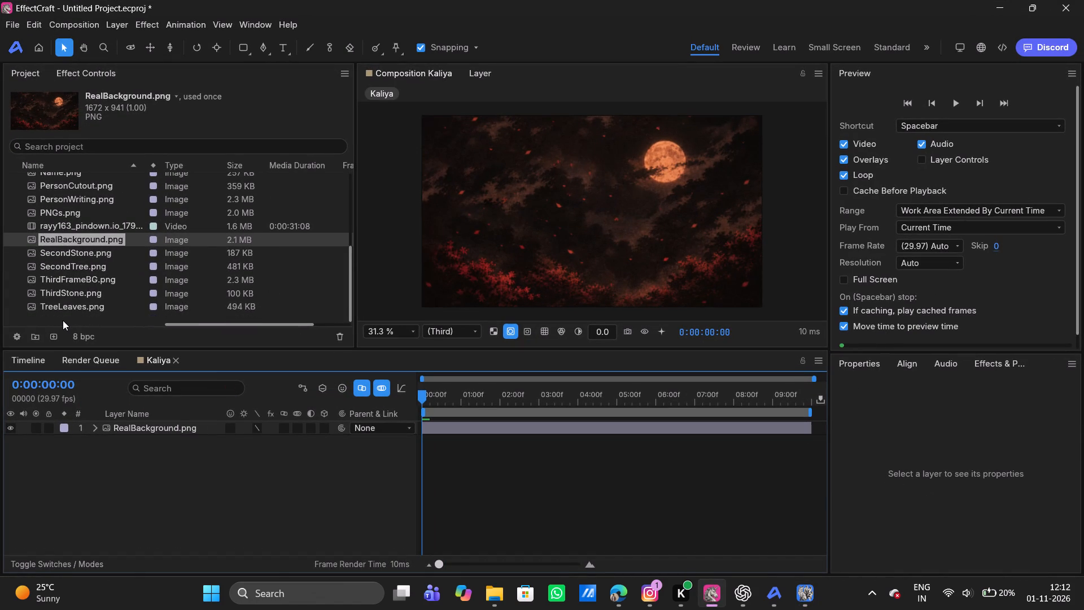
left_click(63, 320)
right_click(63, 320)
left_click(80, 372)
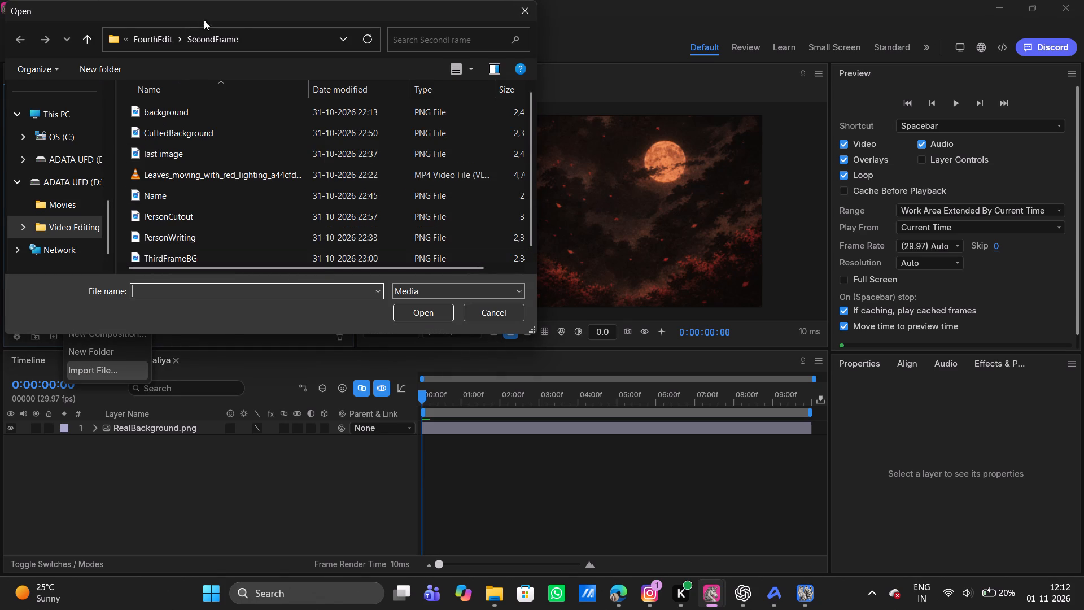
left_click(165, 37)
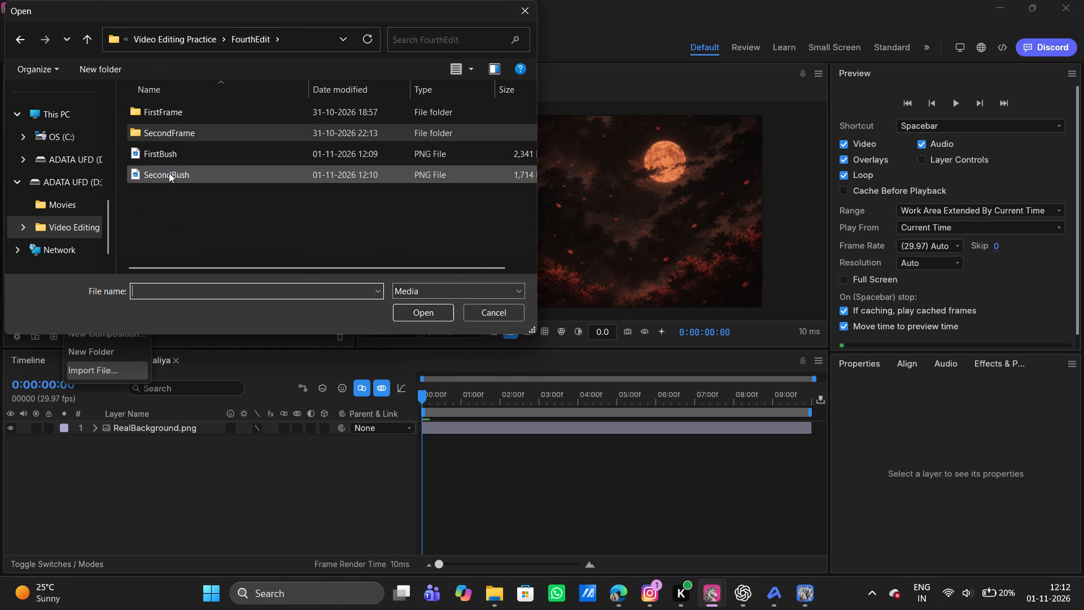
left_click(163, 195)
key("ctrl+a")
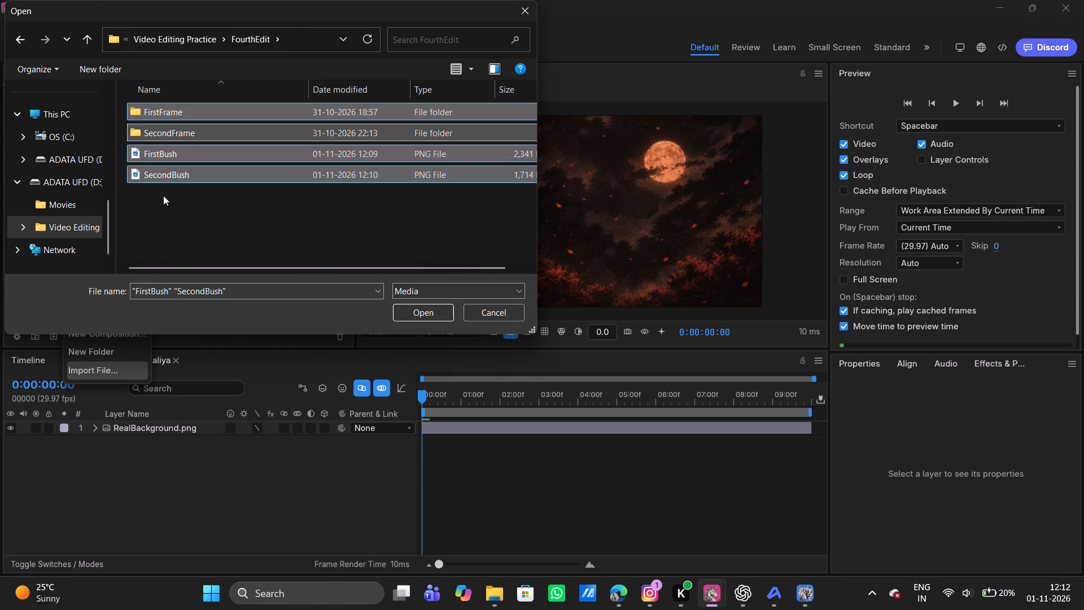
left_click(163, 195)
left_click_drag(163, 195, 158, 147)
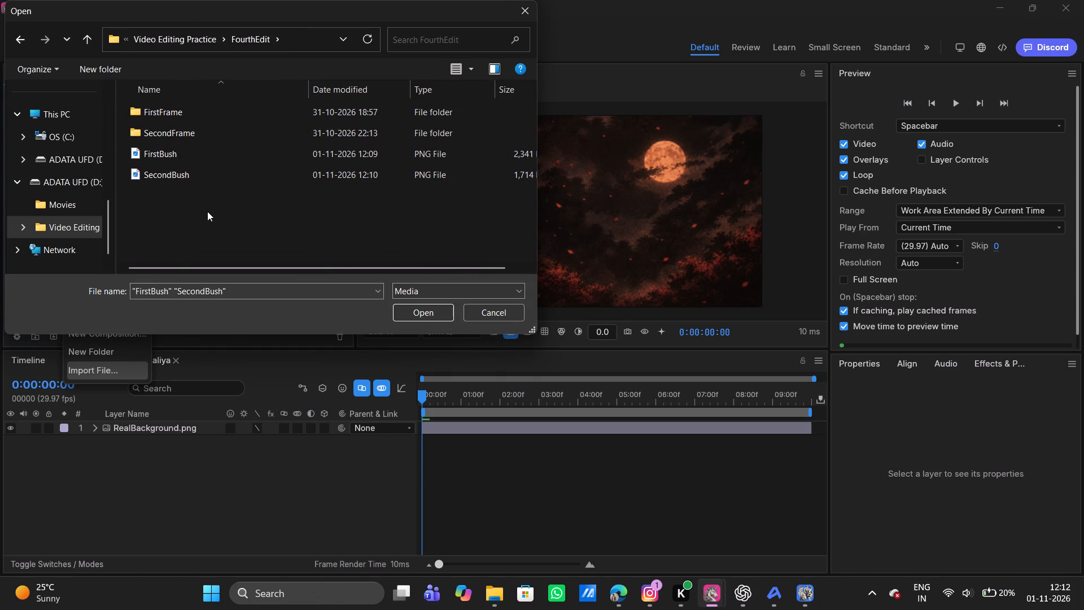
left_click_drag(207, 211, 151, 158)
key("Return")
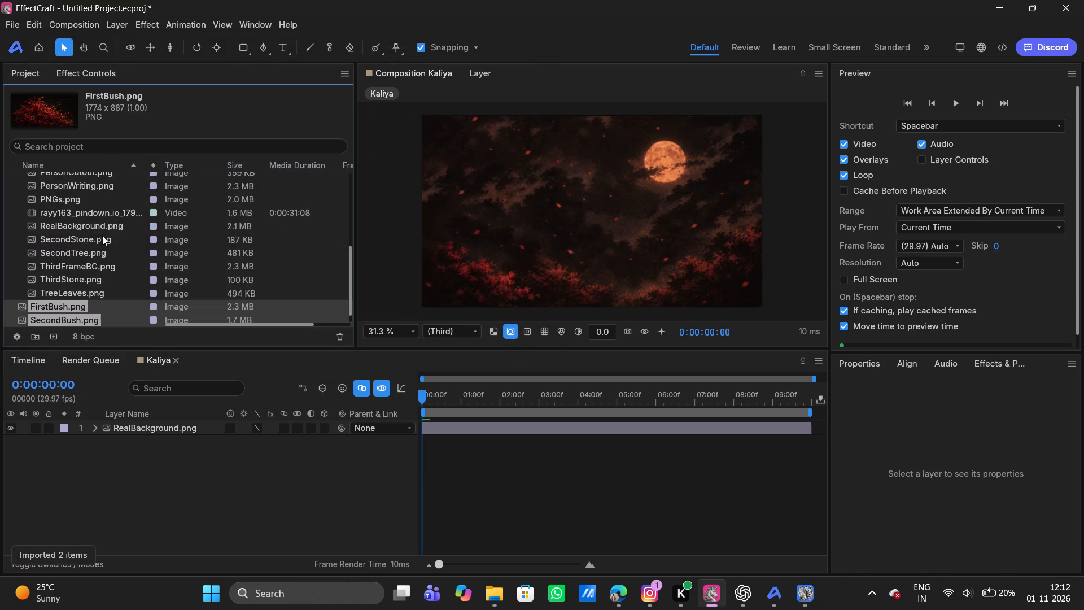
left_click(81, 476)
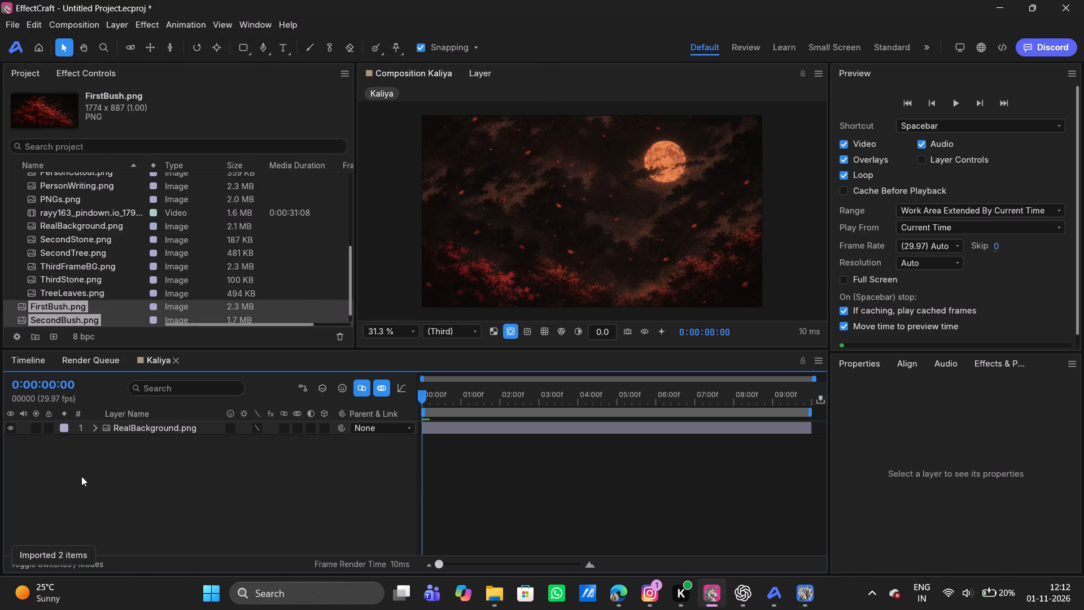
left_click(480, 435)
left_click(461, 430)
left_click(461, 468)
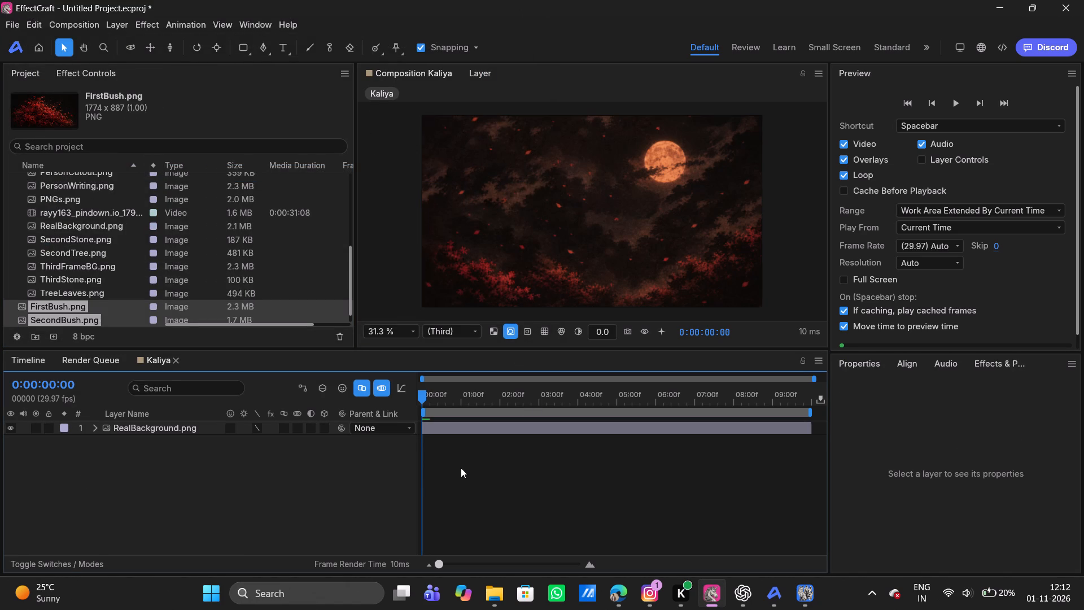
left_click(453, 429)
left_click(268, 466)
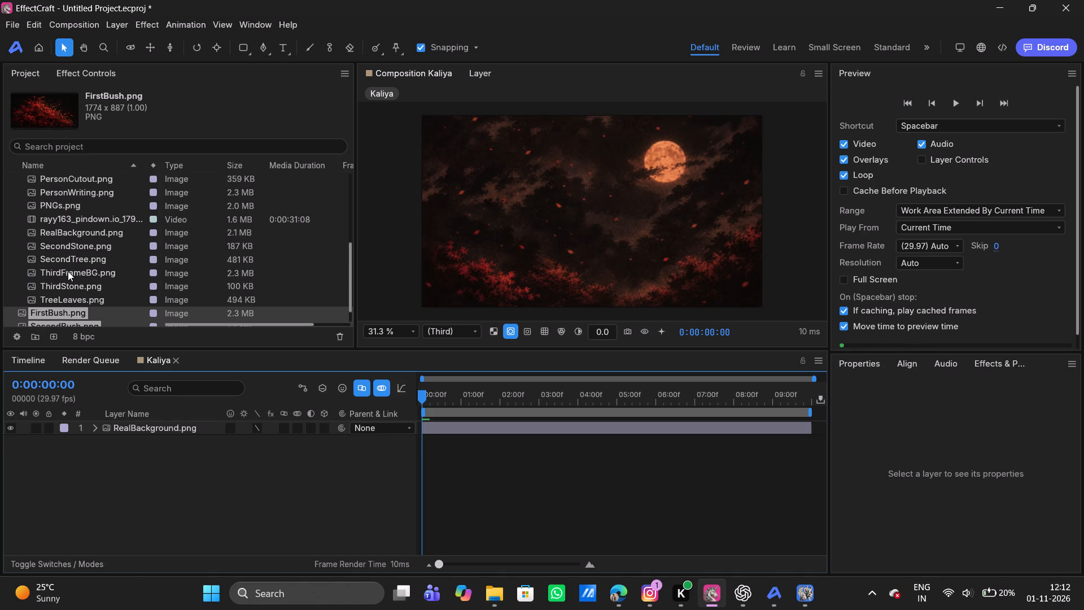
Add FirstTree.png from the project to the Kaliya composition, beneath the RealBackground layer.
scroll(68, 271, "up", 2)
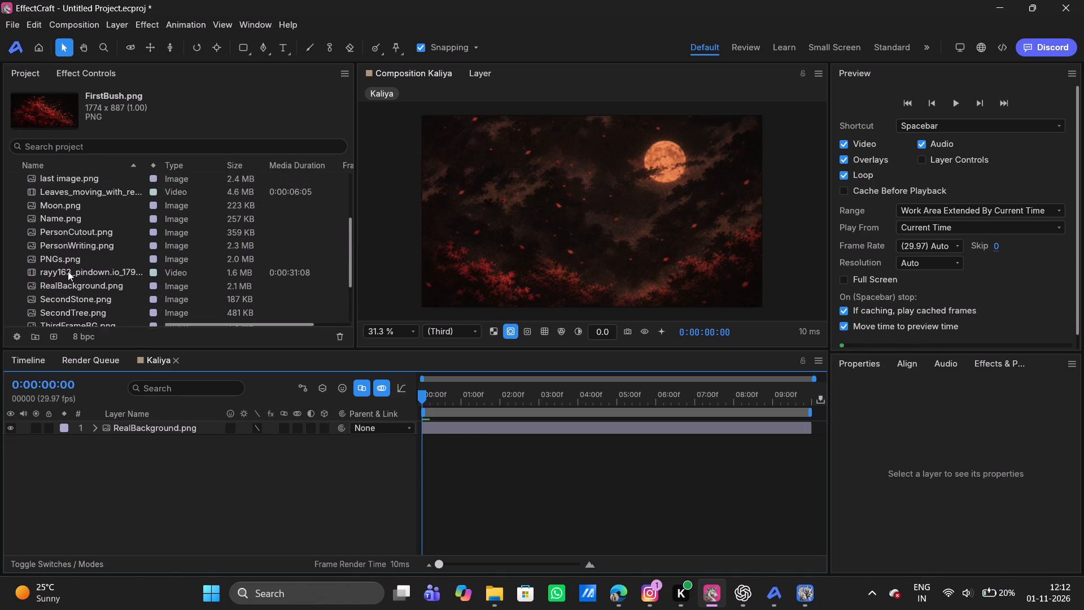
scroll(68, 271, "up", 1)
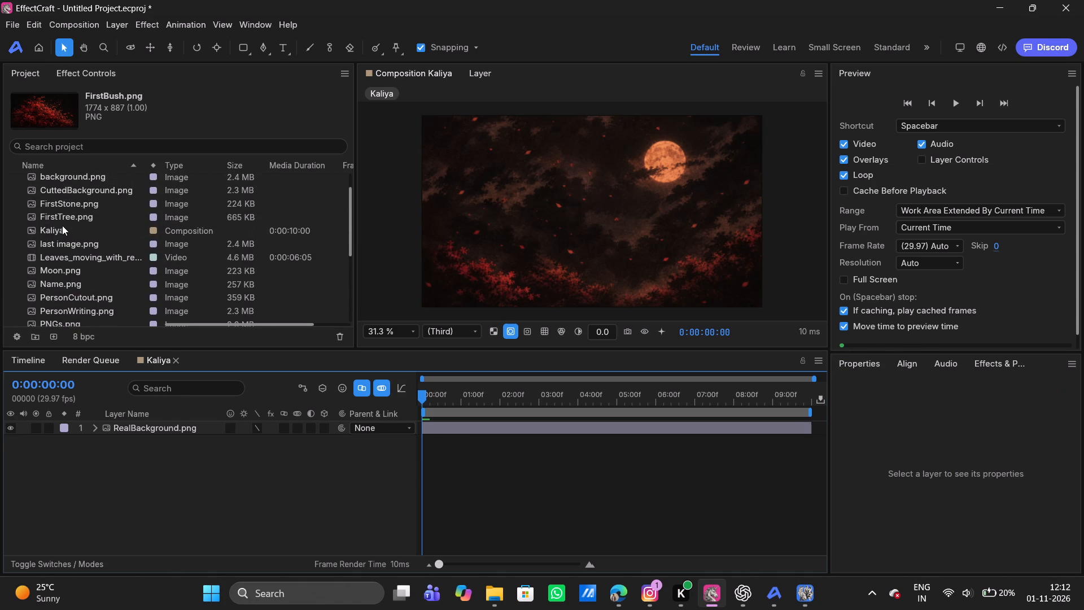
left_click(64, 219)
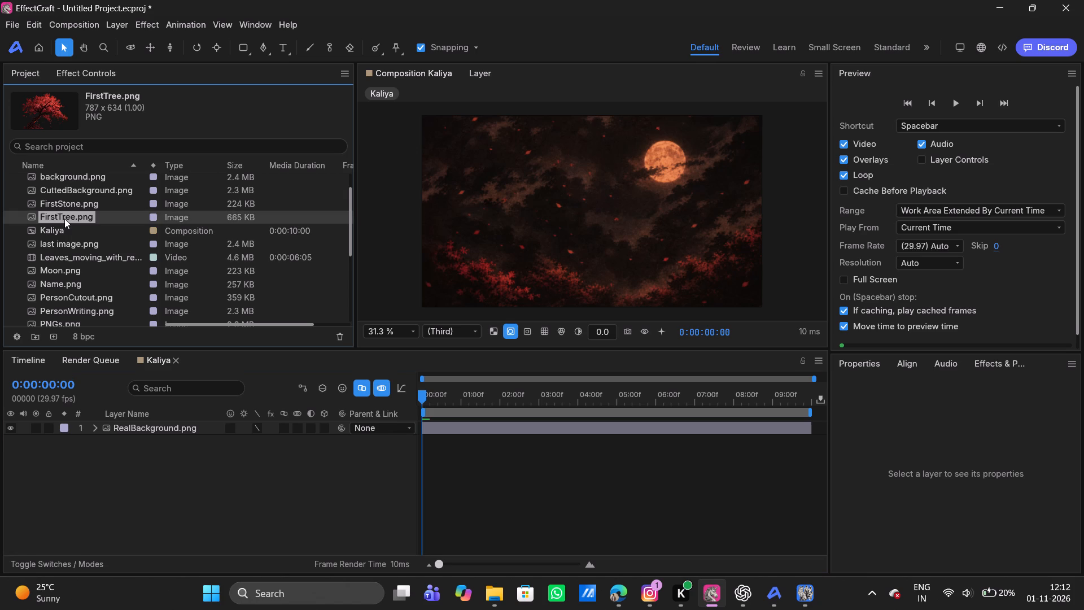
left_click_drag(56, 217, 95, 451)
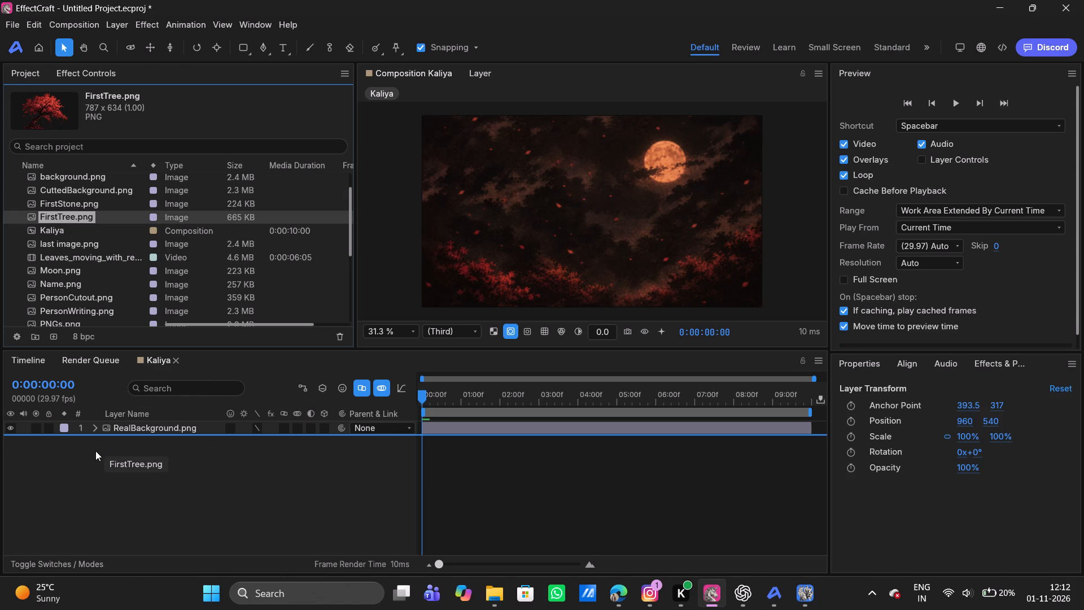
Turn both the RealBackground and FirstTree layers into 3D layers.
left_click(447, 430)
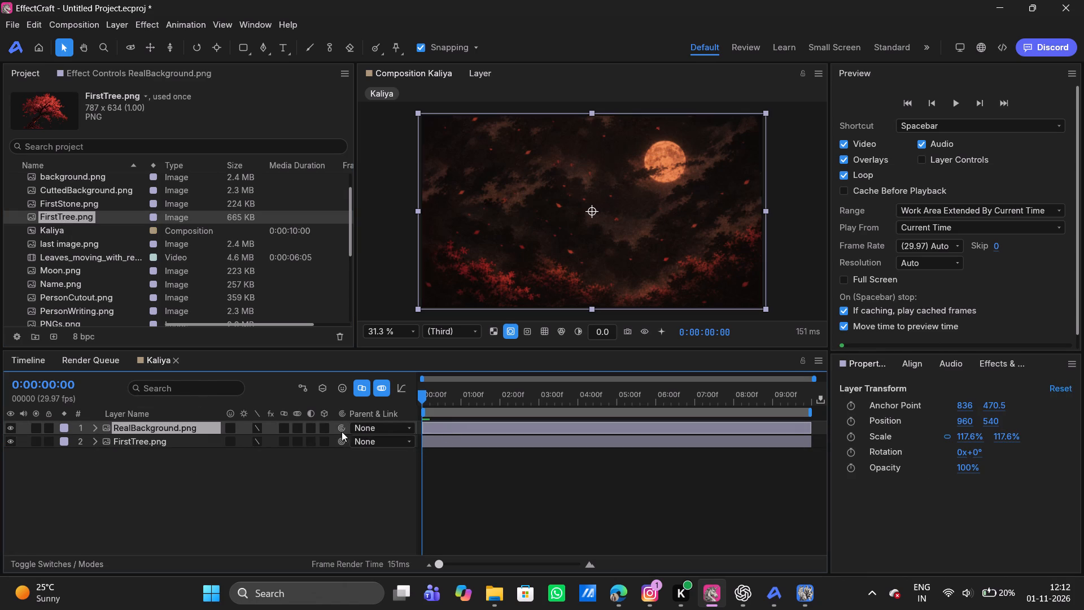
left_click(321, 429)
left_click(321, 444)
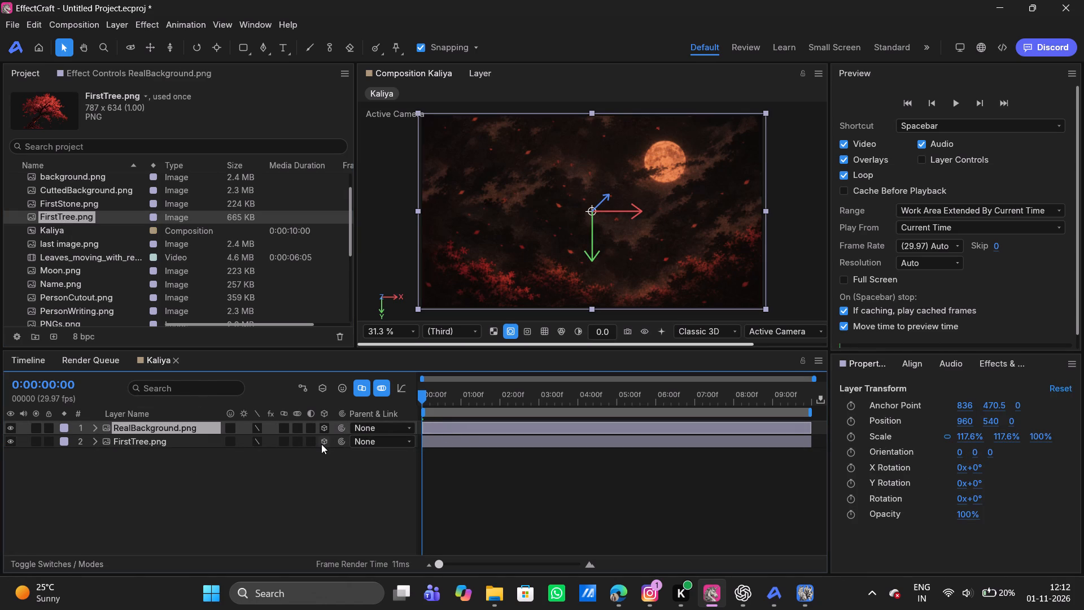
Move the FirstTree layer above RealBackground in the layer stack.
left_click(477, 426)
left_click(142, 442)
left_click_drag(142, 442, 139, 421)
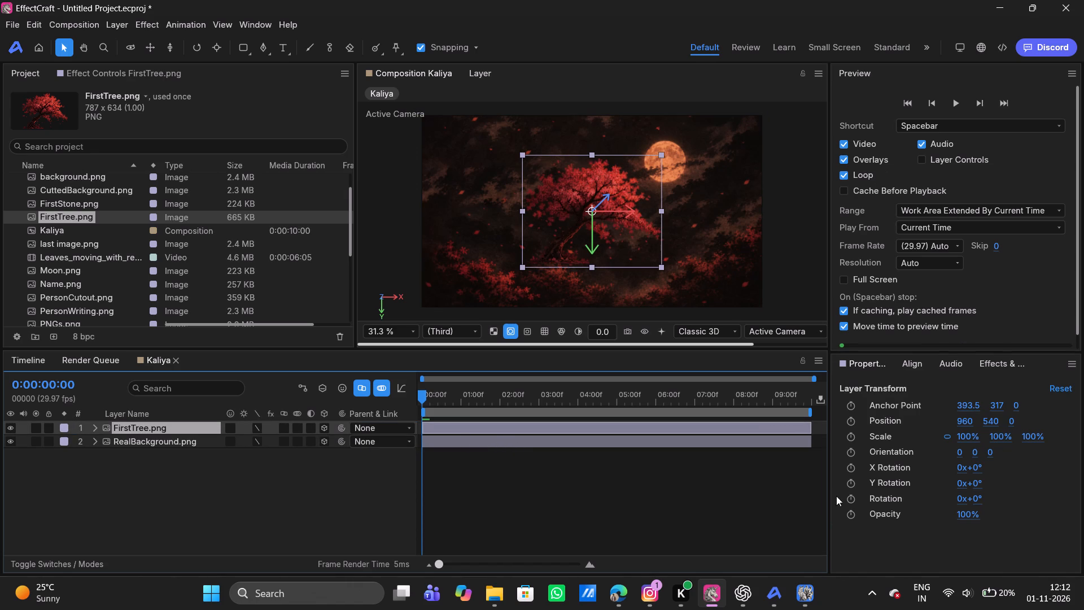
Shift FirstTree toward the left side of the frame, setting its X position to 261.6.
left_click_drag(968, 420, 808, 432)
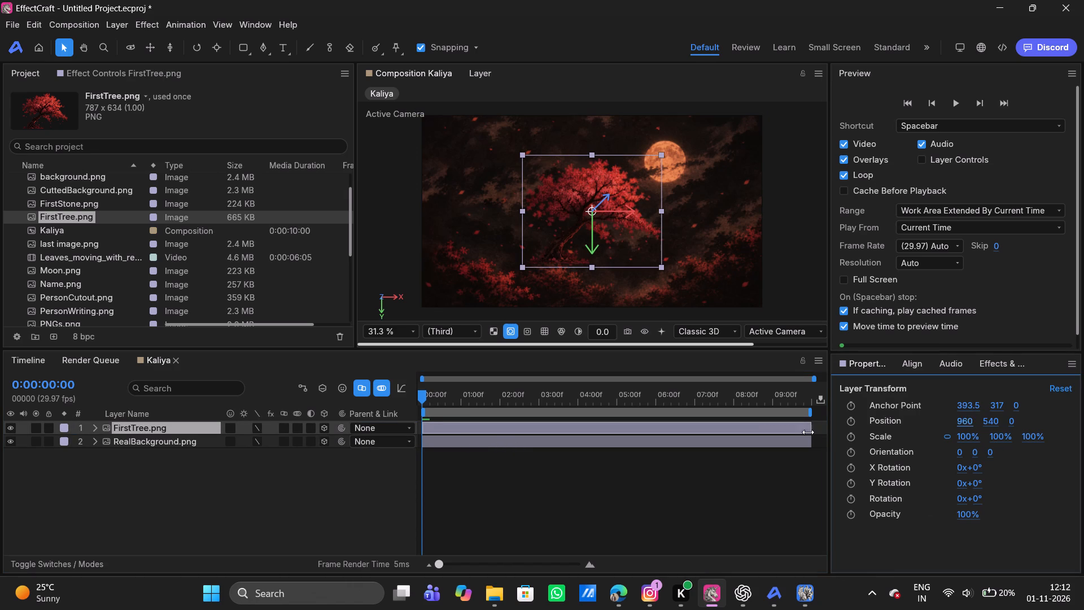
left_click_drag(808, 432, 474, 455)
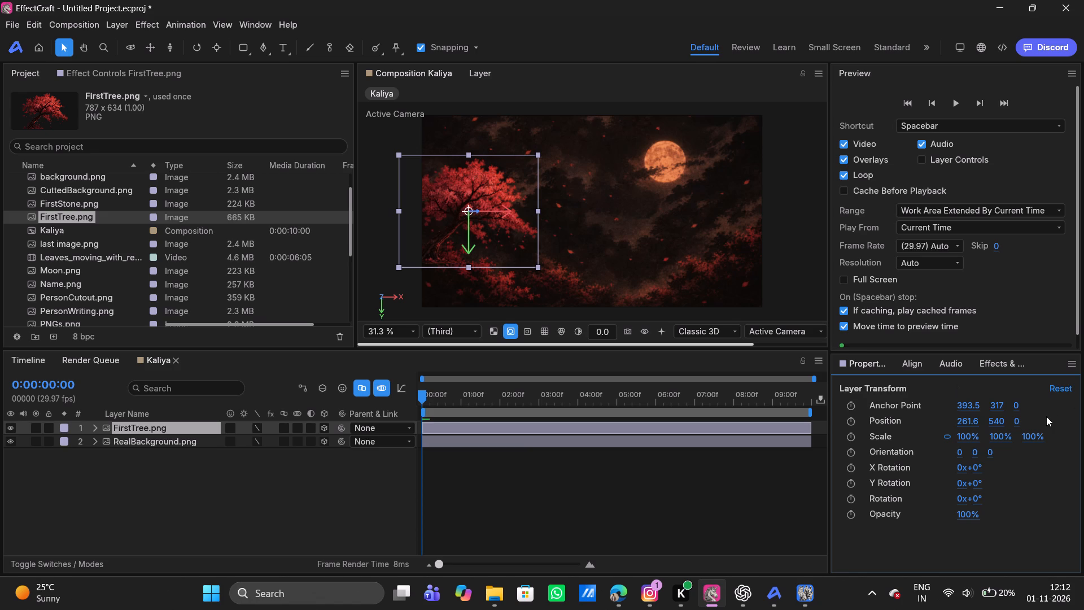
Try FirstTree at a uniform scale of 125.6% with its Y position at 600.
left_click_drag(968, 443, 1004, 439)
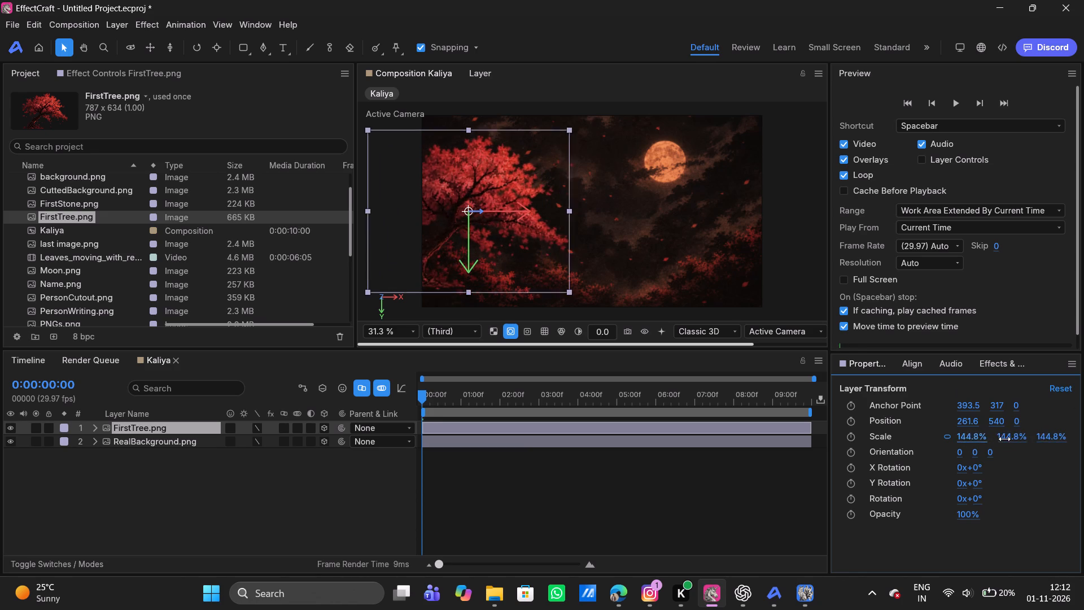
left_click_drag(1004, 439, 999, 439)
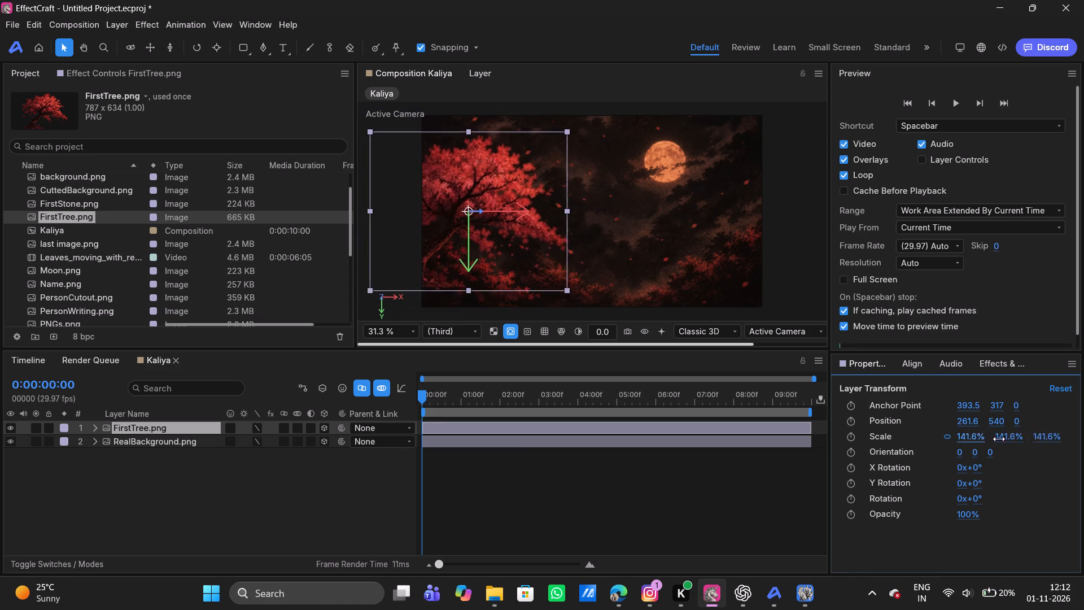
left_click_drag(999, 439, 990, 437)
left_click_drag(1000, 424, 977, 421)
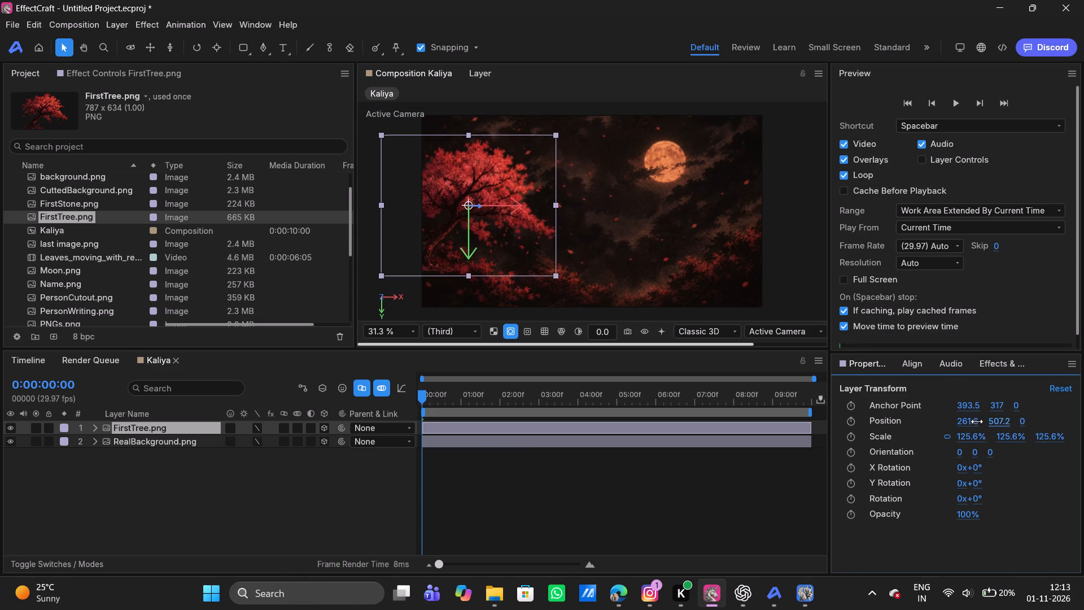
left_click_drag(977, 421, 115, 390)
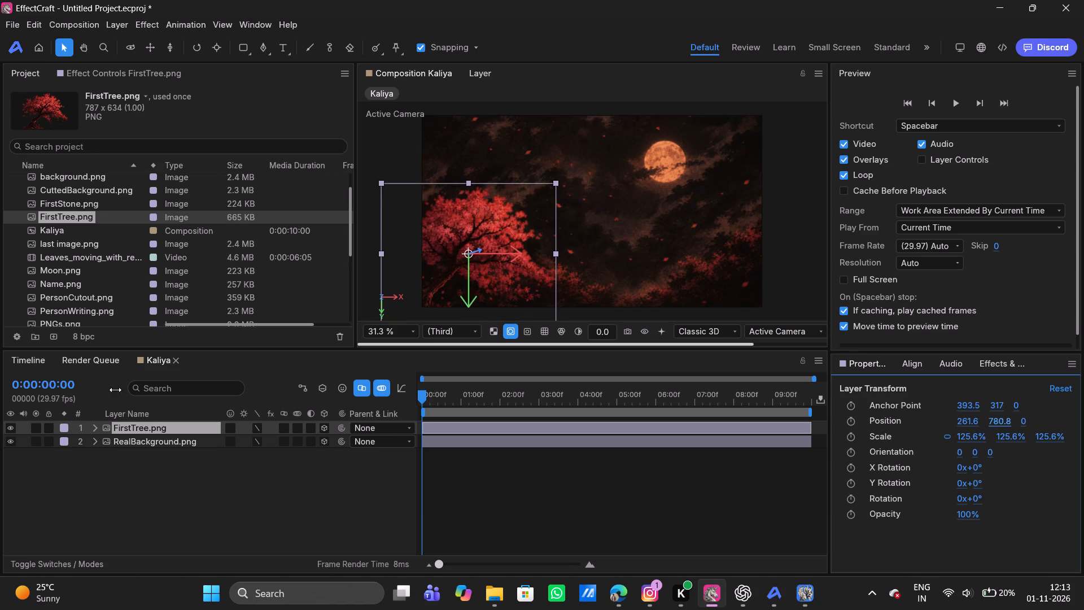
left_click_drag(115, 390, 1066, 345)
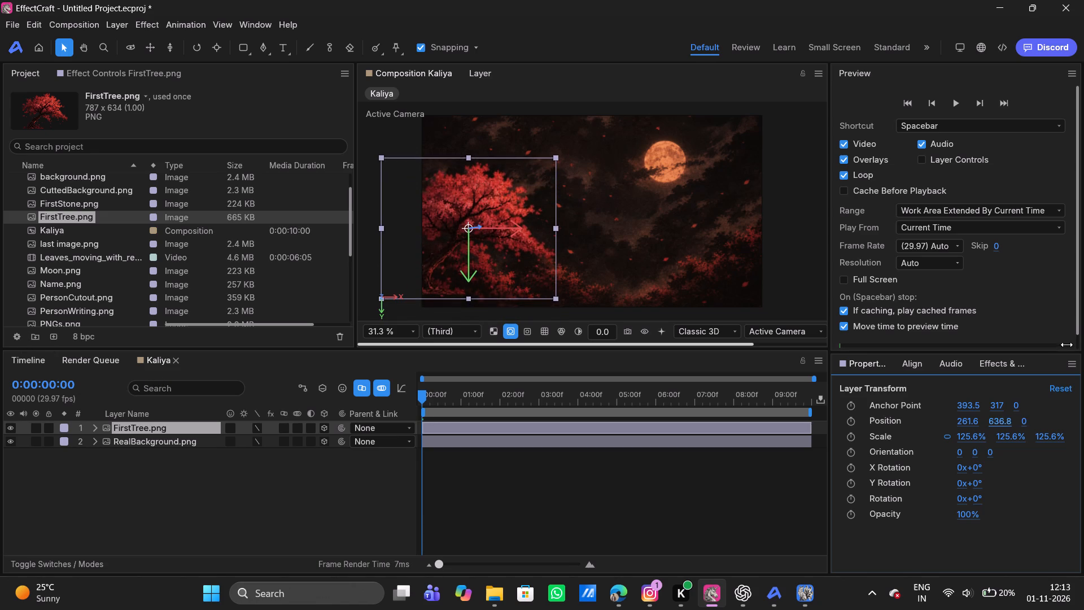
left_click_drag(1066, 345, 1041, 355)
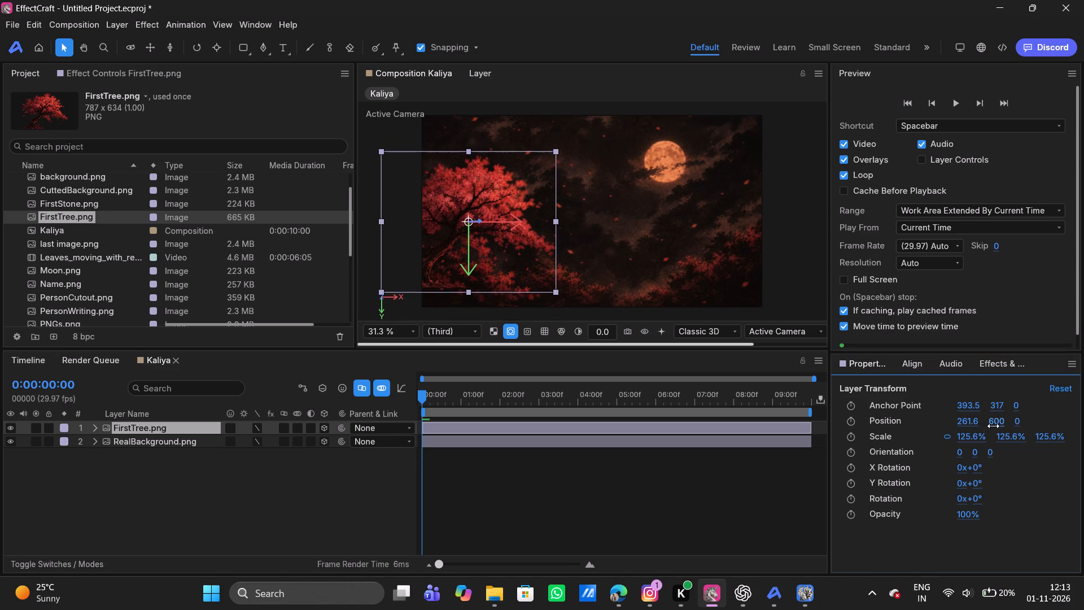
Scale FirstTree uniformly to 169.6%, set its Y position to 416, and deselect the layer.
left_click_drag(973, 441, 999, 441)
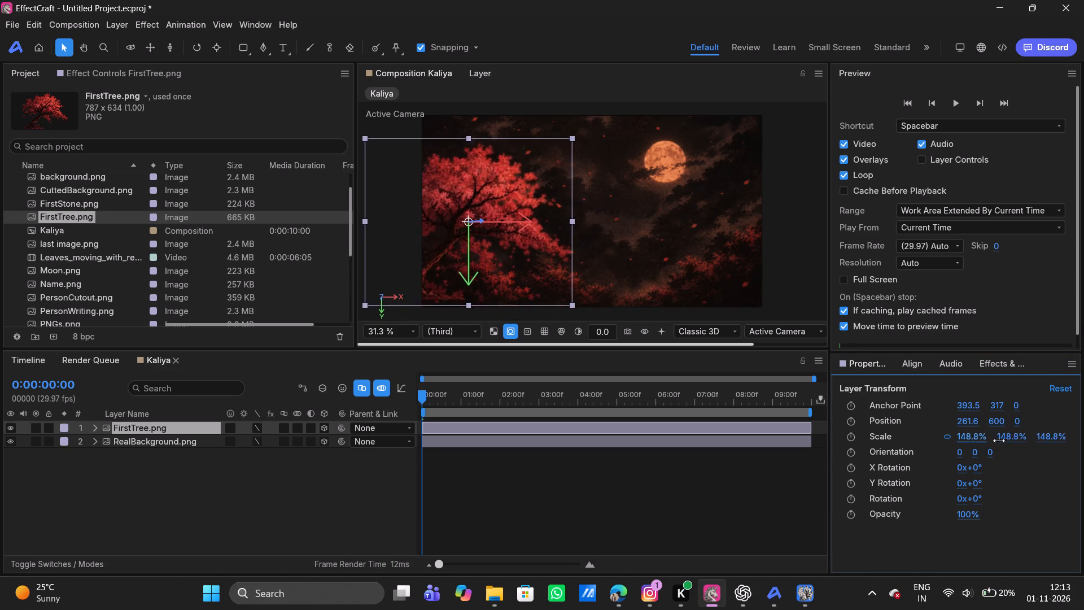
left_click_drag(999, 441, 1008, 439)
left_click_drag(999, 424, 980, 420)
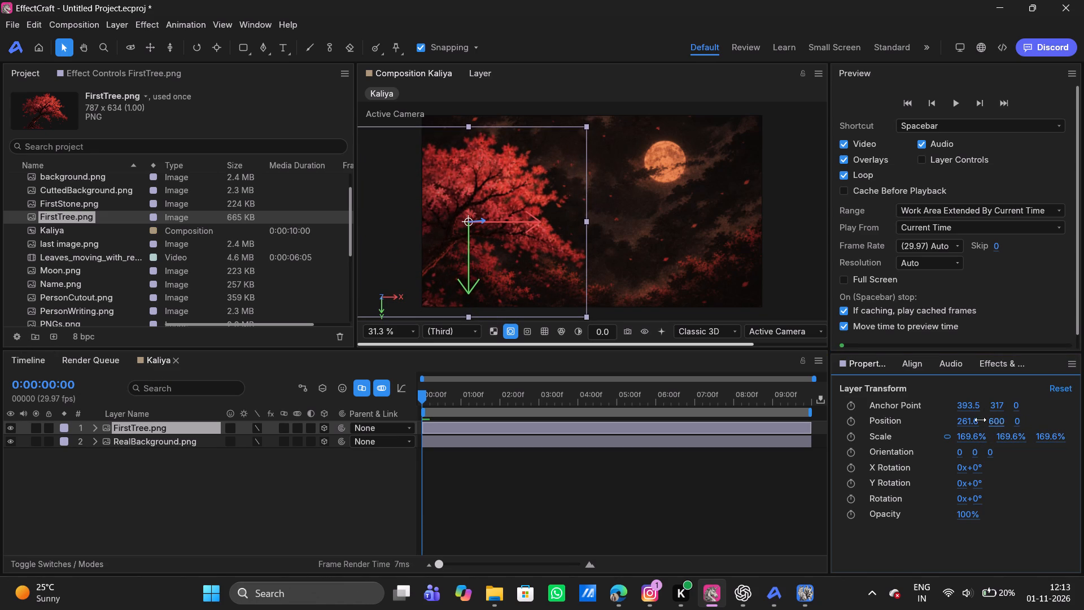
left_click_drag(980, 420, 954, 404)
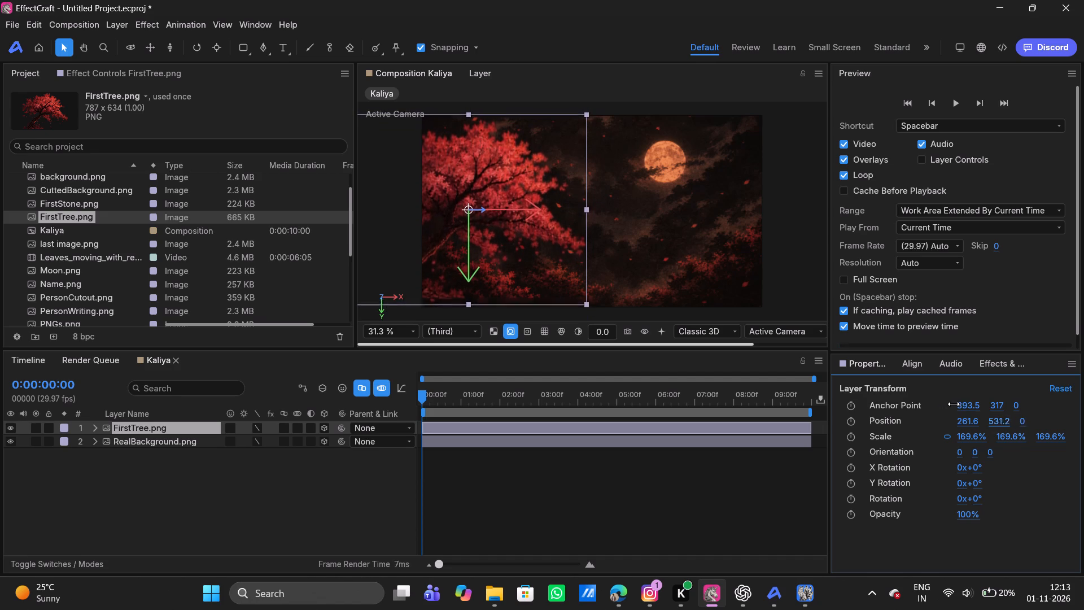
left_click_drag(954, 404, 869, 391)
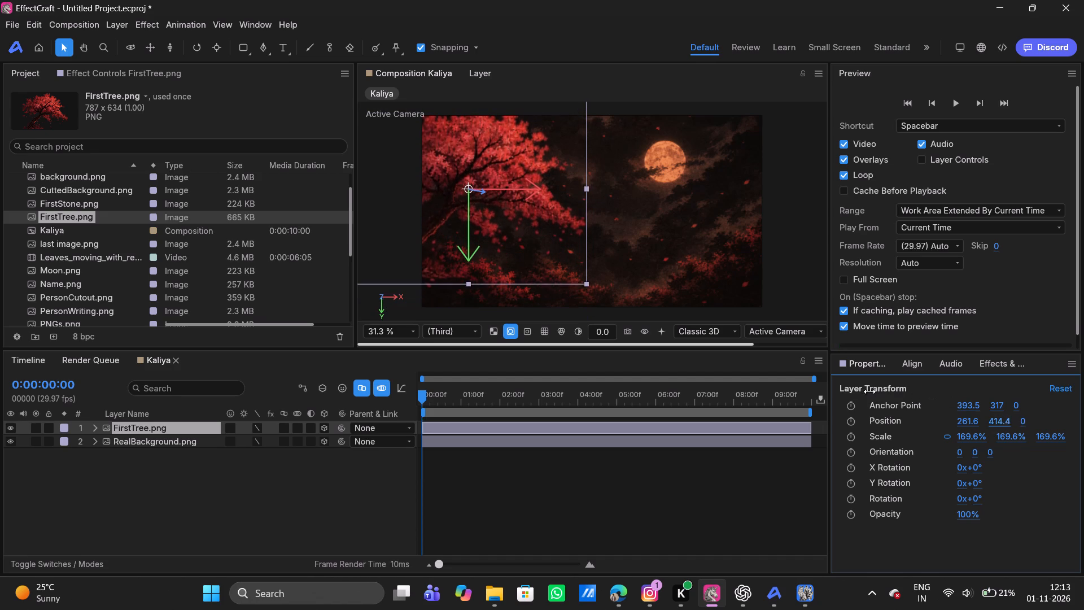
left_click_drag(869, 391, 869, 391)
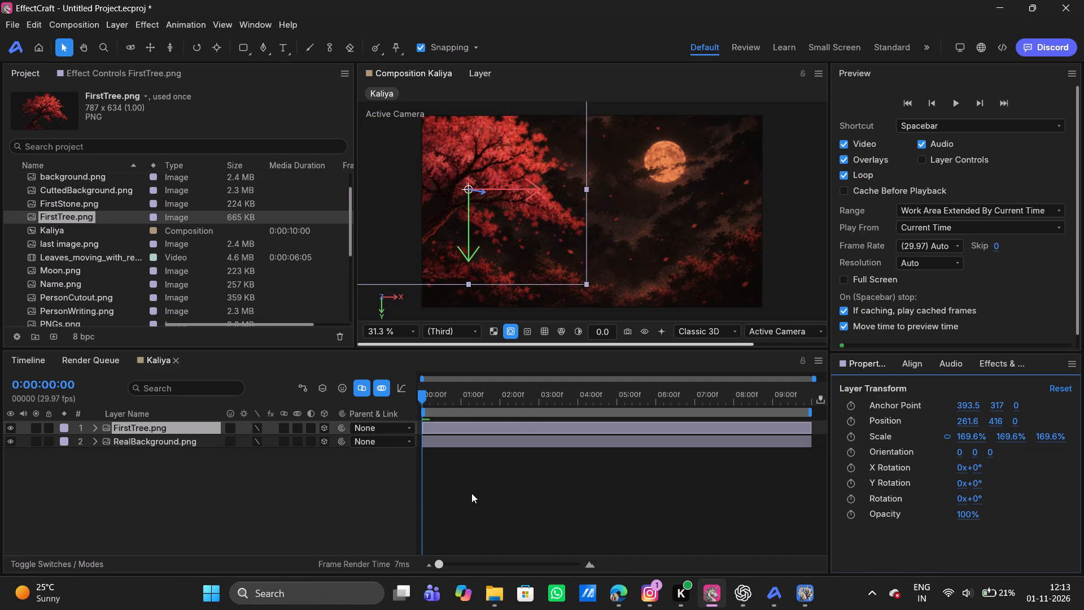
left_click(510, 492)
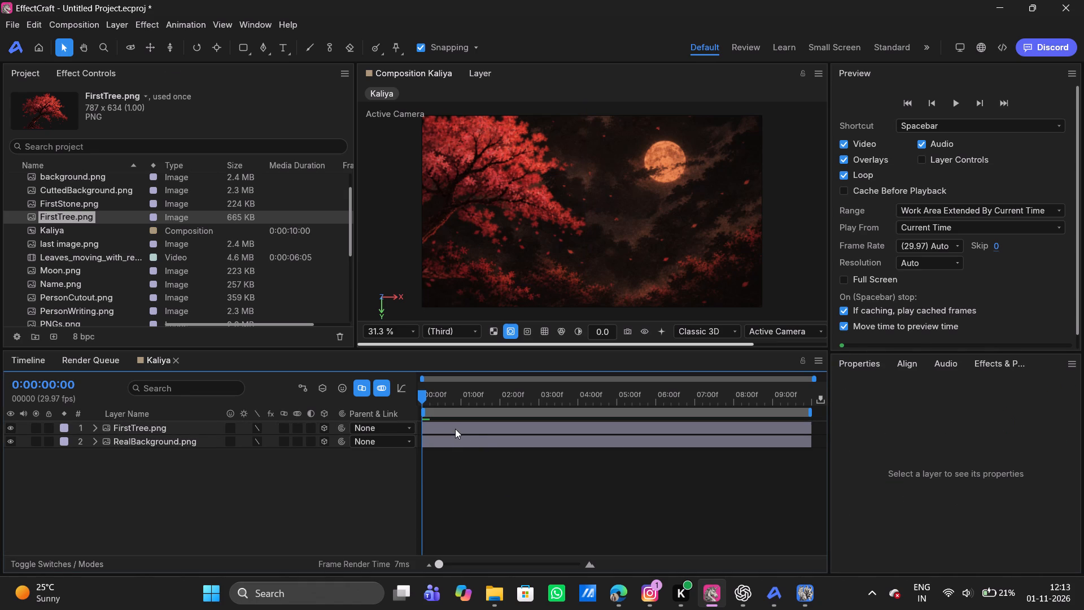
left_click(455, 429)
left_click(202, 479)
Add FirstBush.png from the project to the composition as the top layer, above FirstTree.
scroll(68, 259, "down", 6)
left_click(54, 290)
left_click_drag(54, 290, 107, 385)
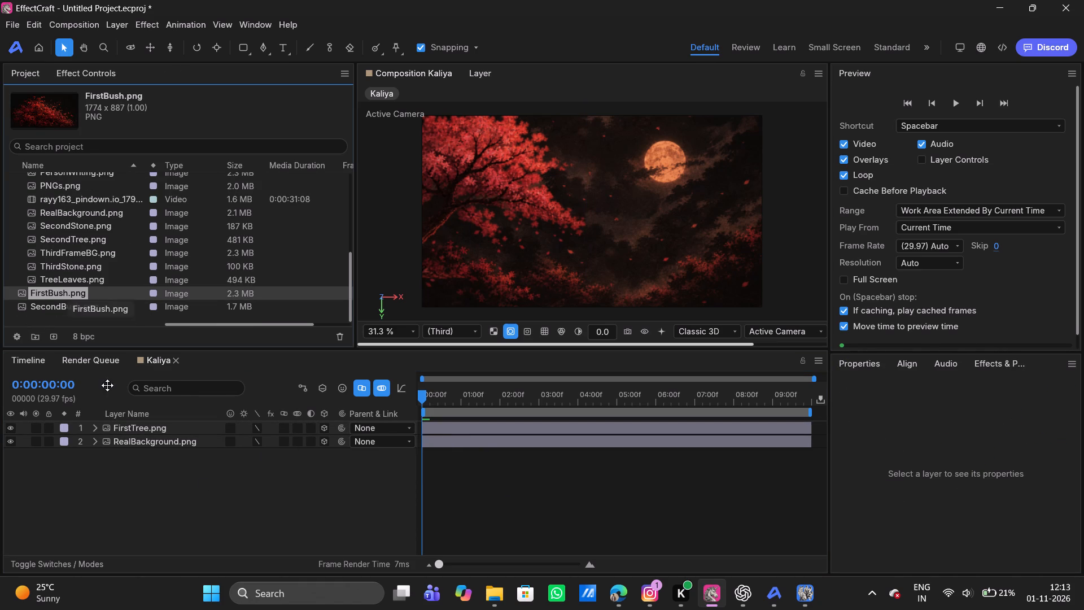
left_click_drag(107, 385, 110, 422)
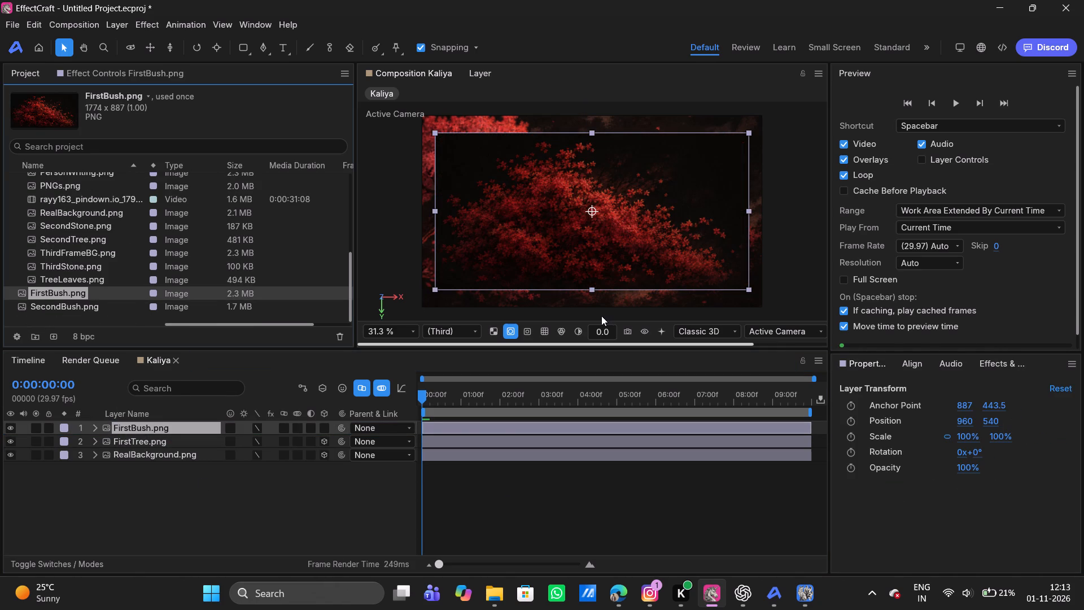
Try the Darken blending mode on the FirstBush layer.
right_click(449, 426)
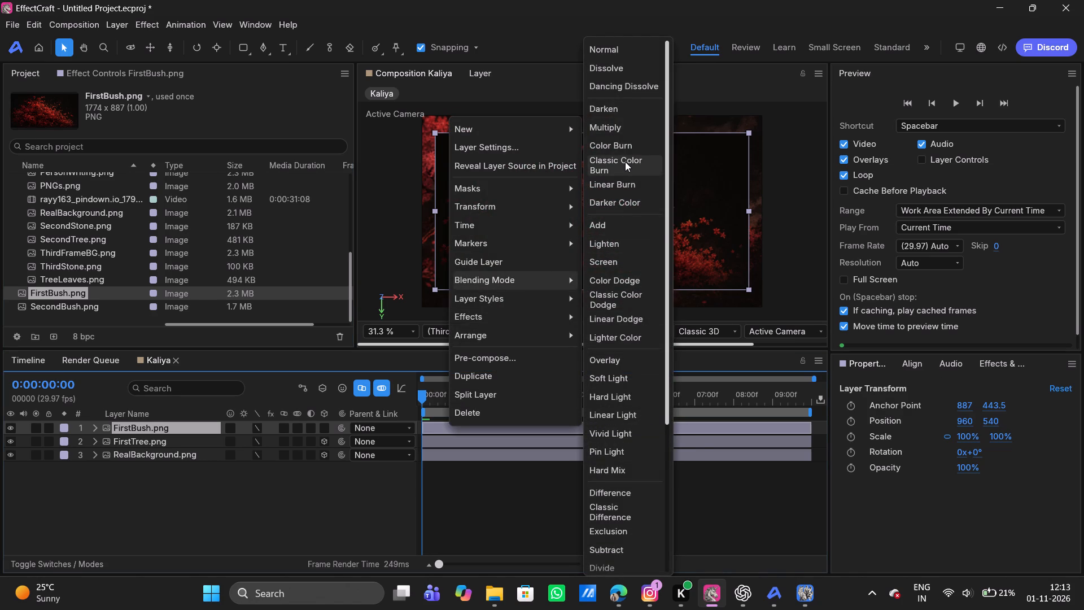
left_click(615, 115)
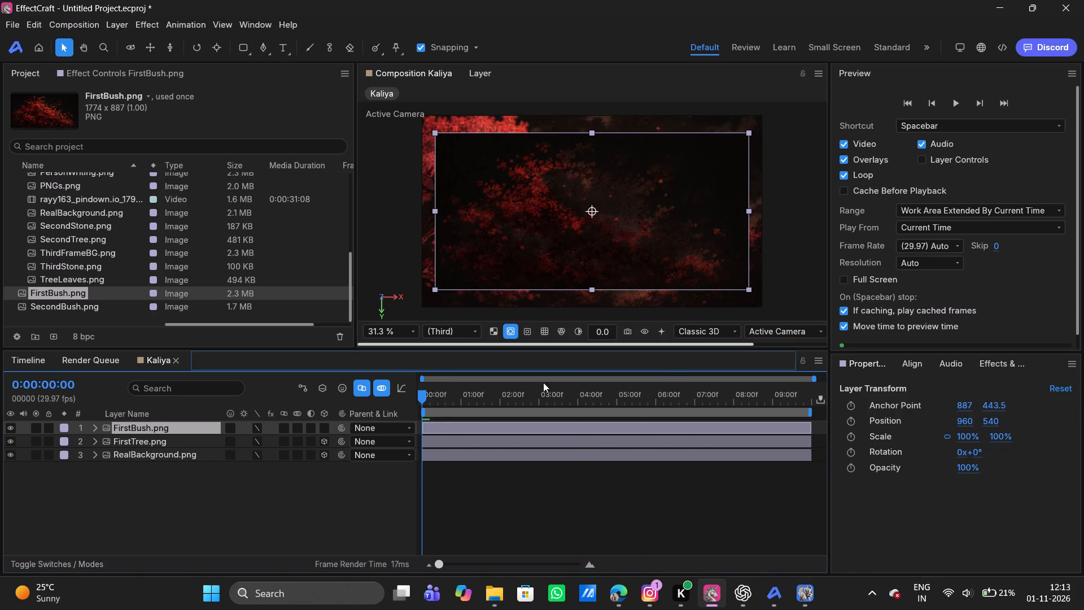
Set the FirstBush layer's blending mode to Lighten.
left_click(480, 428)
right_click(480, 428)
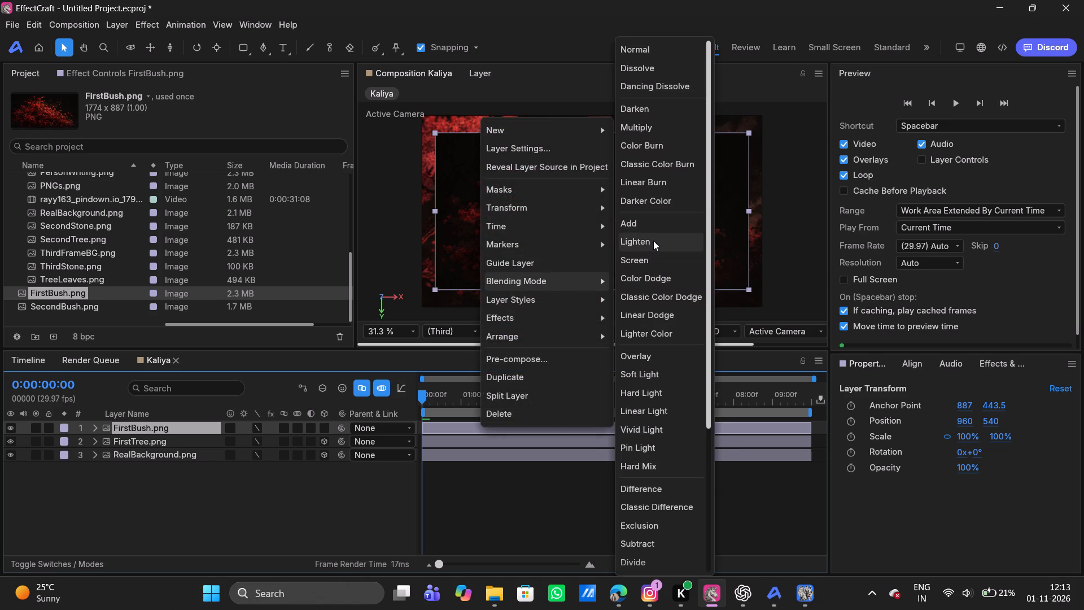
left_click(653, 241)
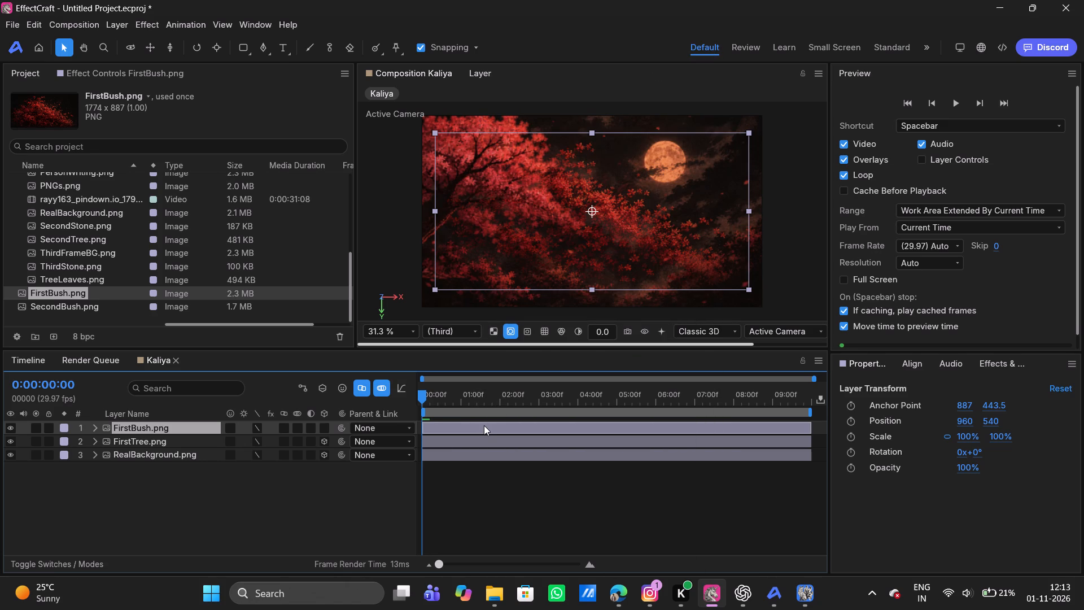
right_click(484, 425)
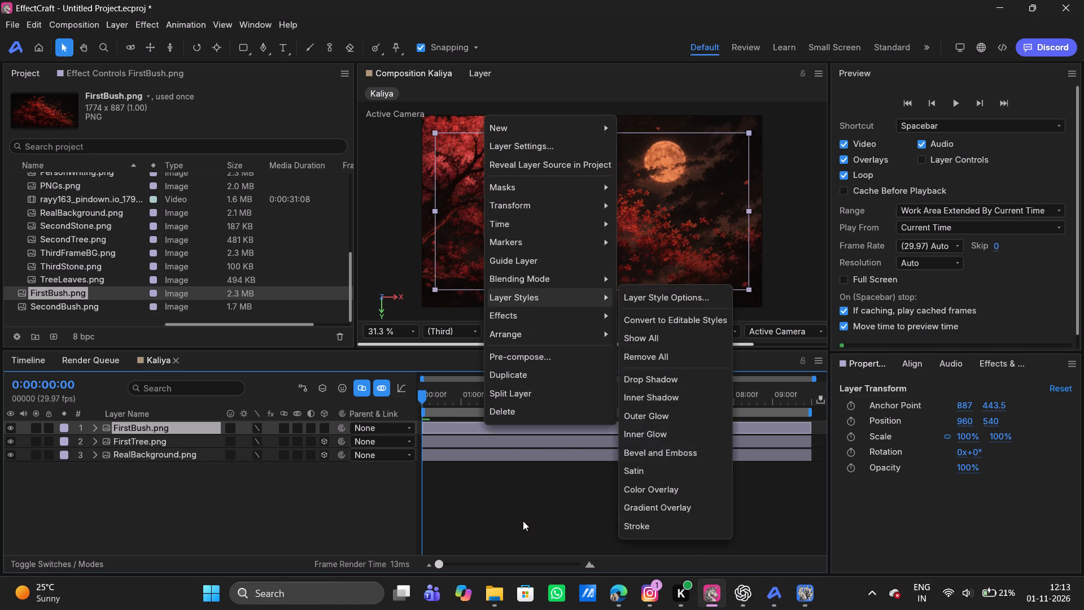
left_click(523, 521)
Move FirstBush into the lower-left corner of the frame, at a position of about 251, 932.8.
left_click(583, 216)
left_click_drag(583, 216, 452, 291)
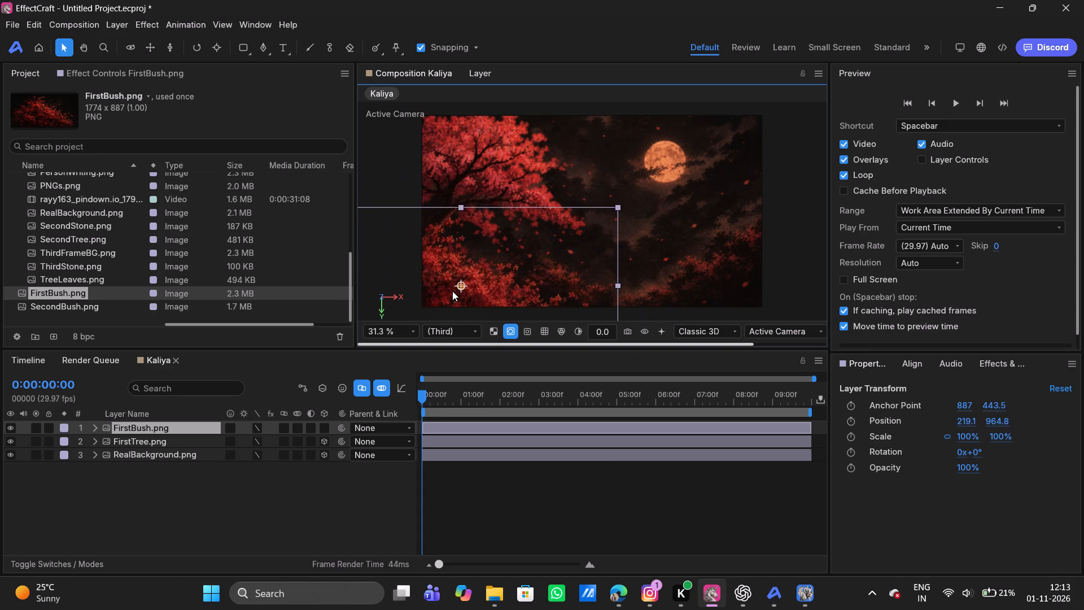
left_click_drag(452, 291, 468, 281)
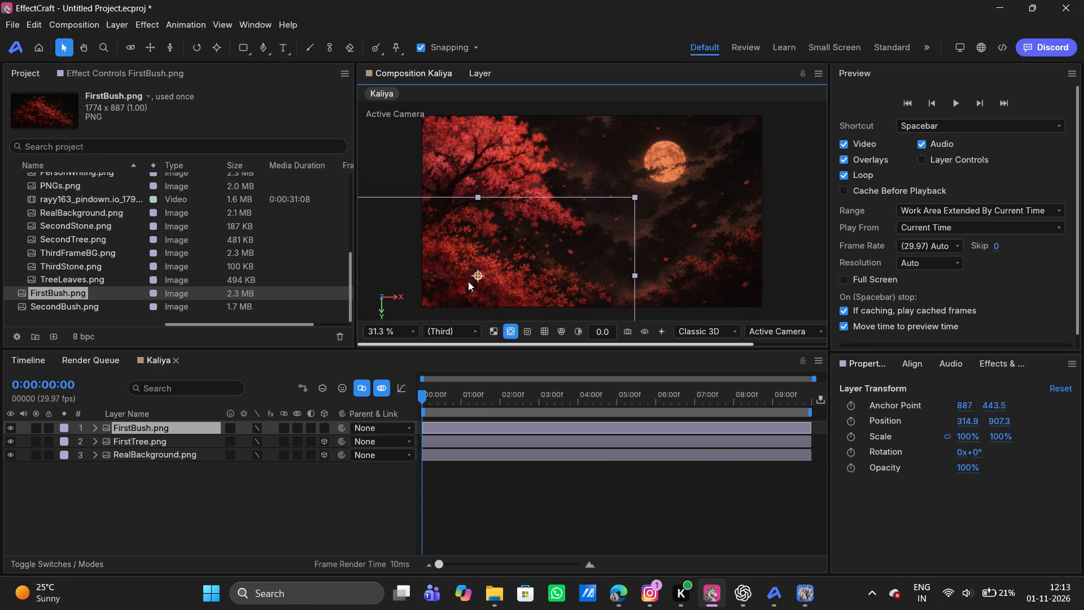
left_click_drag(468, 281, 458, 285)
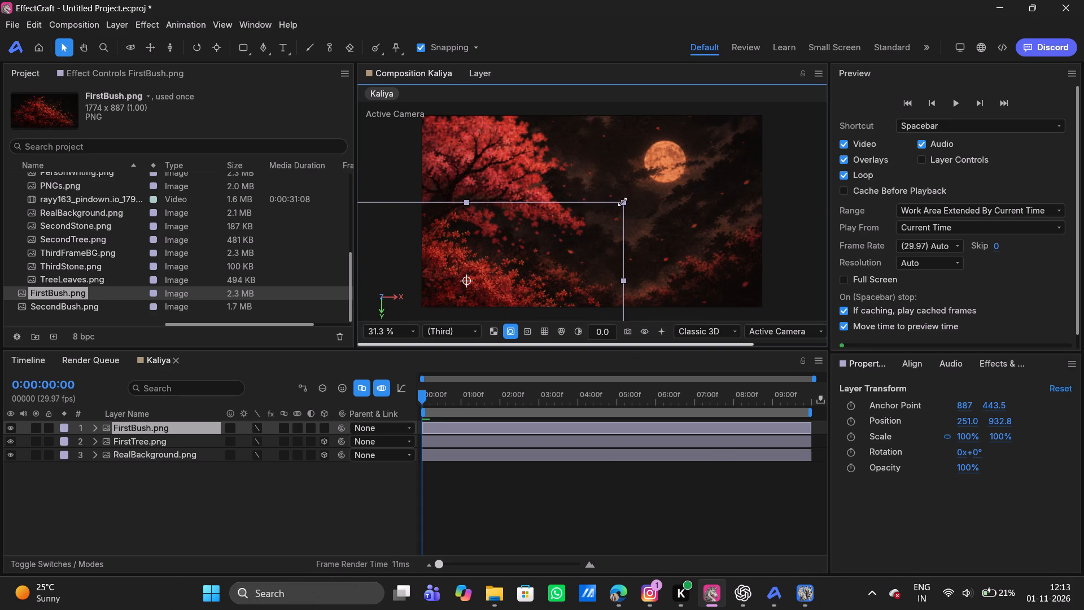
Shrink FirstBush to about 92.7% width and 88.6% height, keeping it in the frame's lower-left corner.
left_click_drag(622, 202, 595, 206)
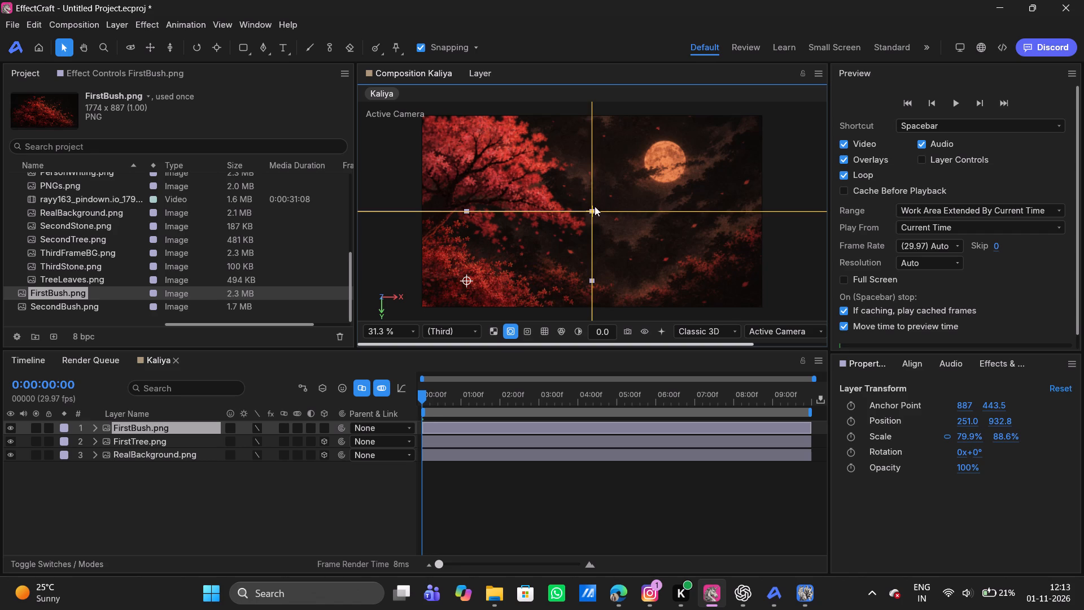
left_click_drag(595, 206, 611, 208)
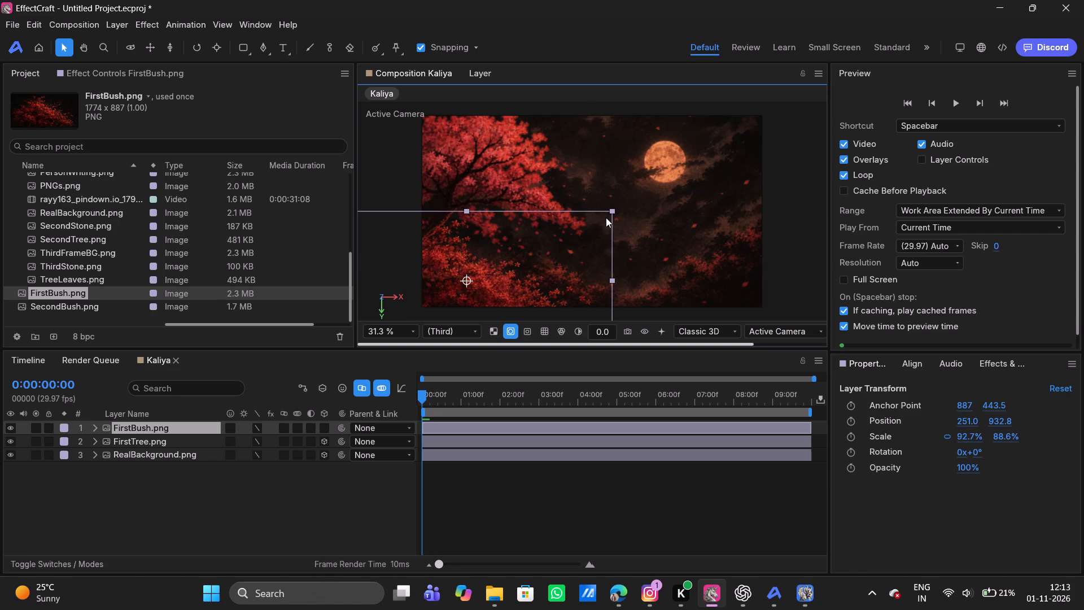
Reposition FirstBush in the frame's lower-left corner at about 171.2, 907.3.
left_click_drag(556, 272, 521, 271)
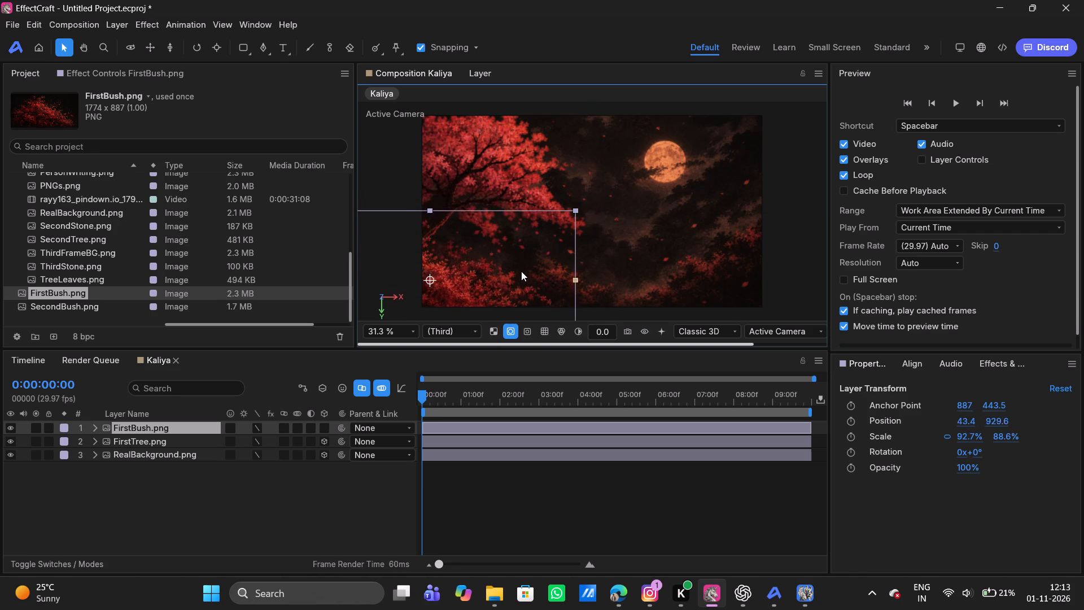
left_click_drag(521, 271, 541, 267)
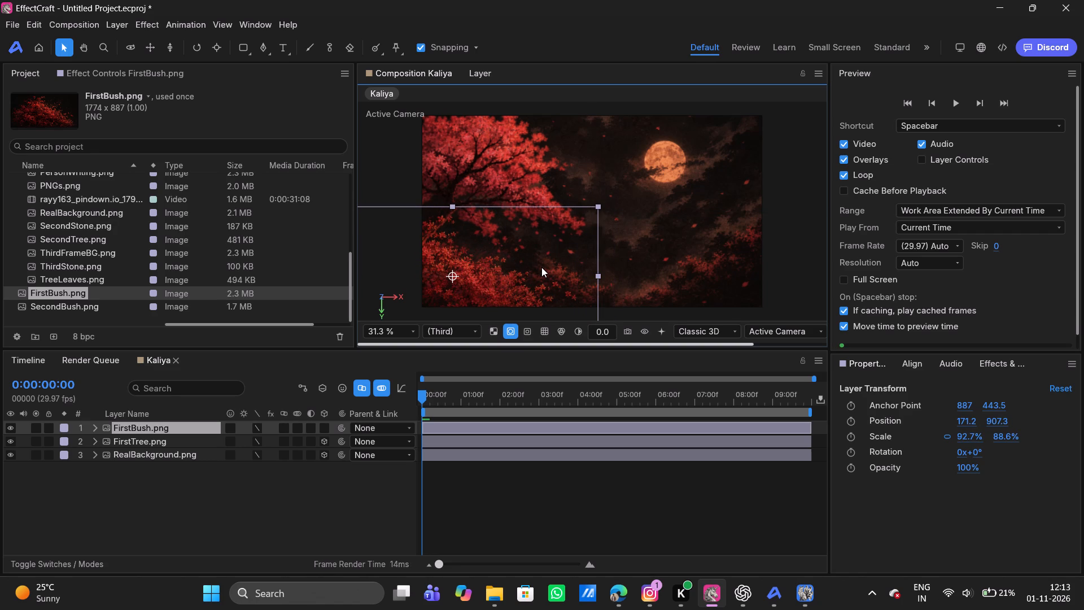
Duplicate the FirstBush layer and place the copy in the lower-right part of the frame, at about 1723.3, 865.8.
key("ctrl+d")
left_click_drag(488, 267, 762, 247)
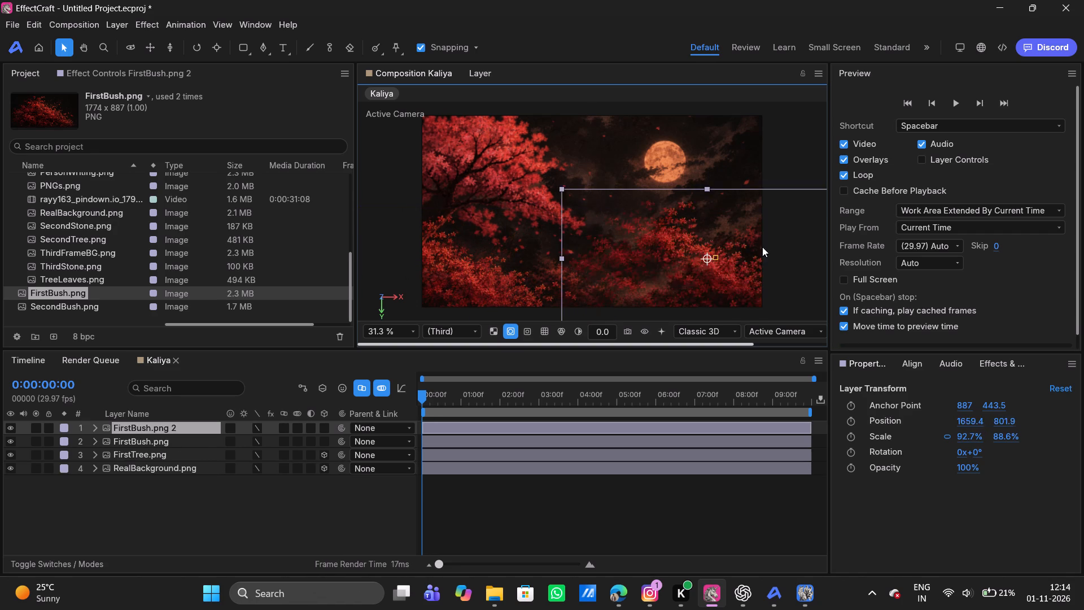
left_click_drag(762, 247, 762, 260)
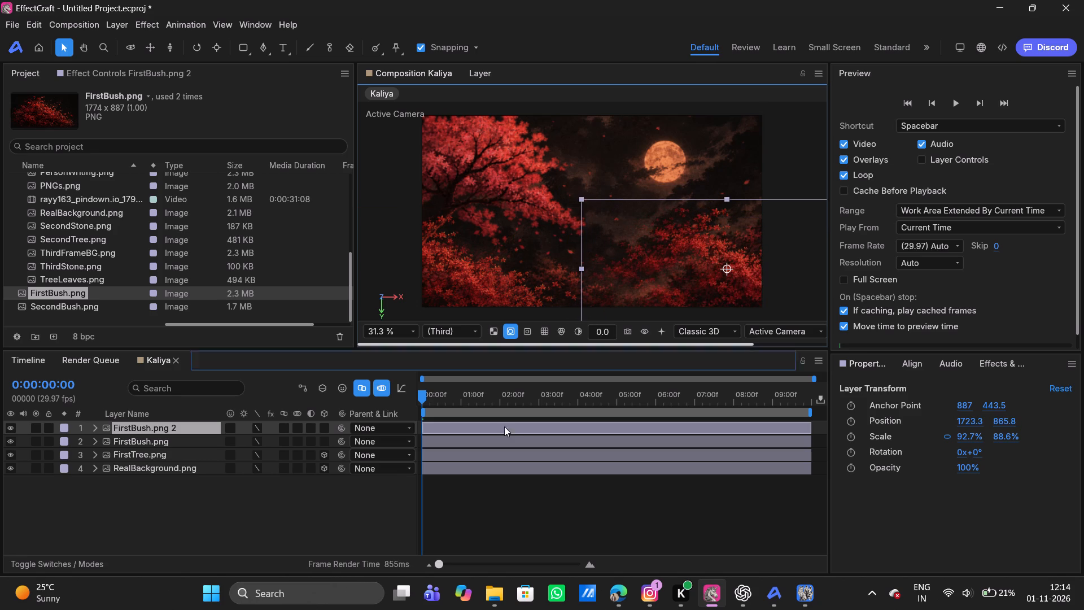
Flip the FirstBush copy horizontally and position it in the frame's lower-right corner at about 1920, 817.8.
right_click(488, 424)
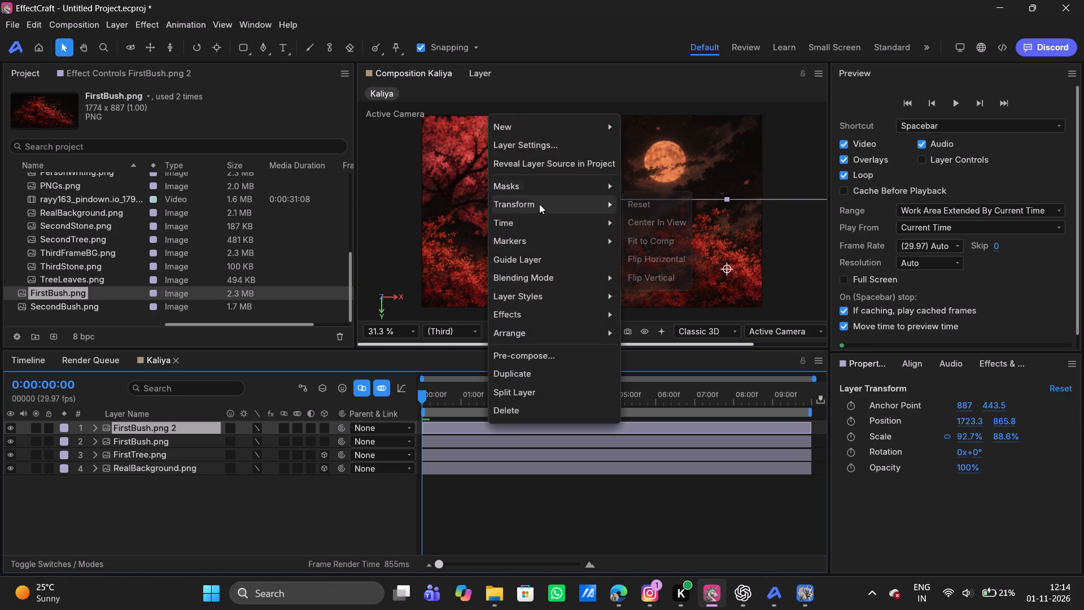
left_click(646, 256)
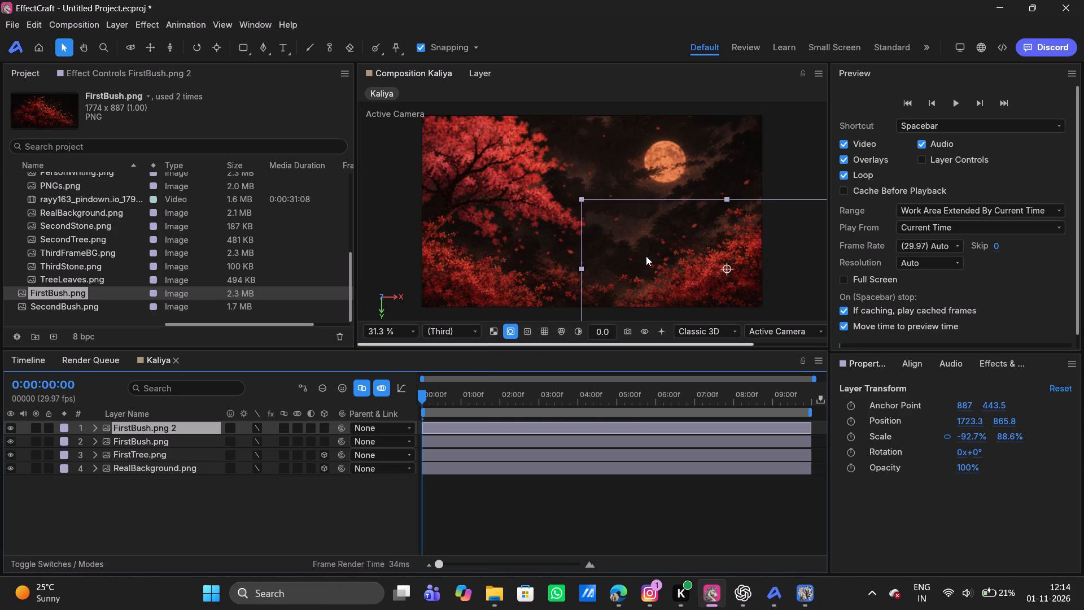
left_click_drag(748, 286, 829, 224)
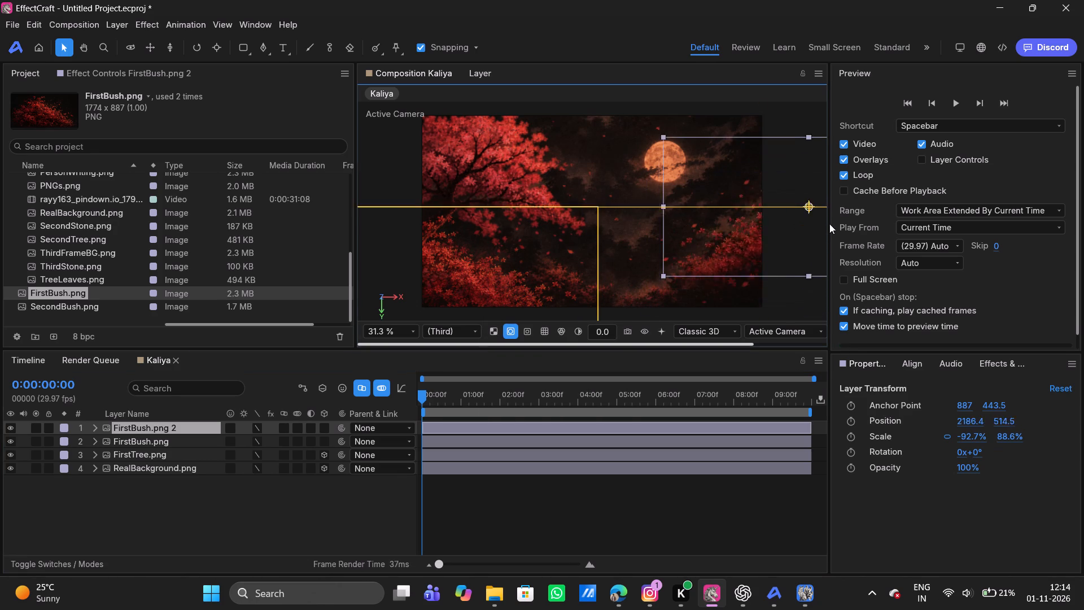
left_click_drag(829, 224, 806, 298)
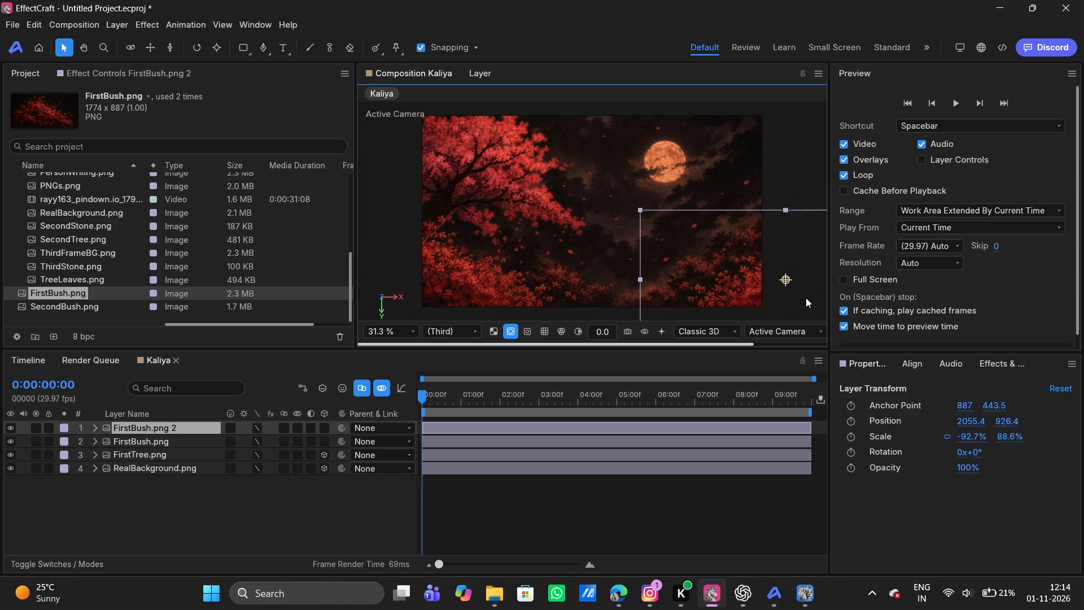
left_click_drag(806, 298, 777, 278)
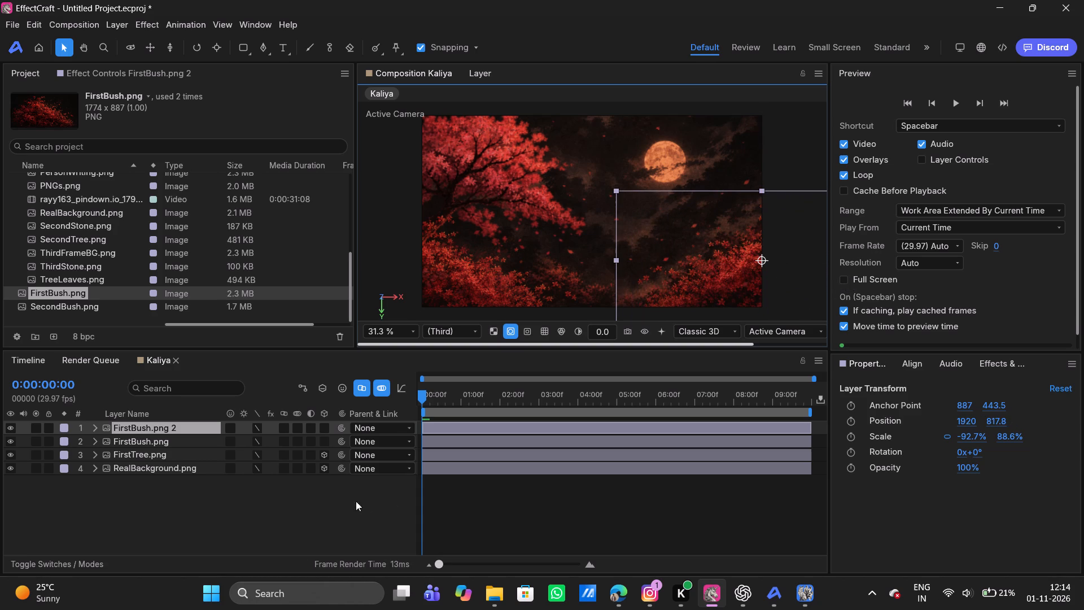
Make both FirstBush layers 3D.
left_click(321, 426)
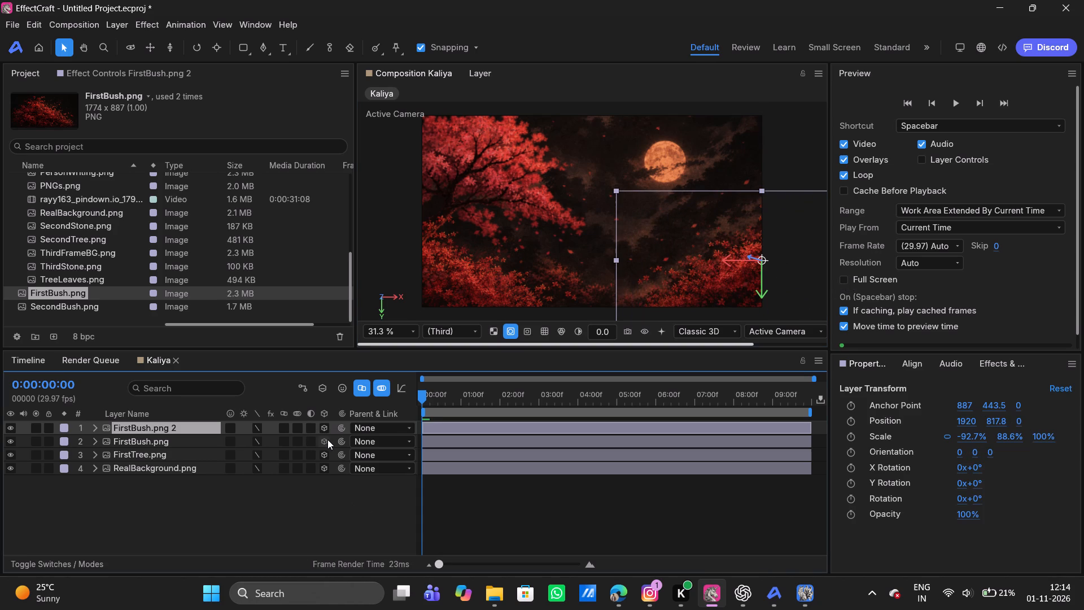
left_click(327, 439)
Add a two-node camera named Camera 1 with the 50mm preset to the Kaliya composition.
right_click(301, 476)
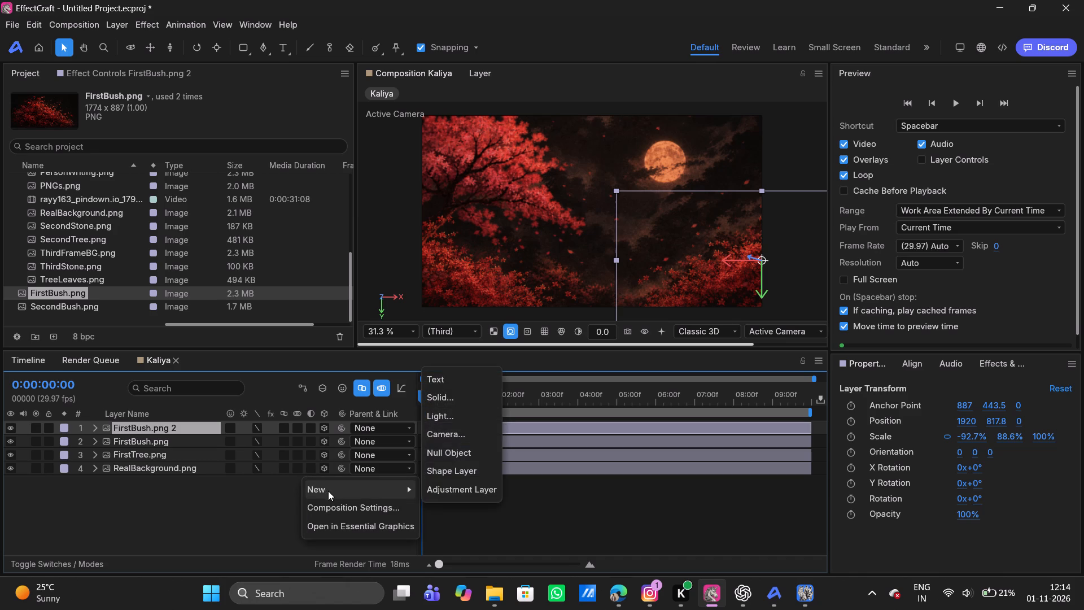
left_click(450, 428)
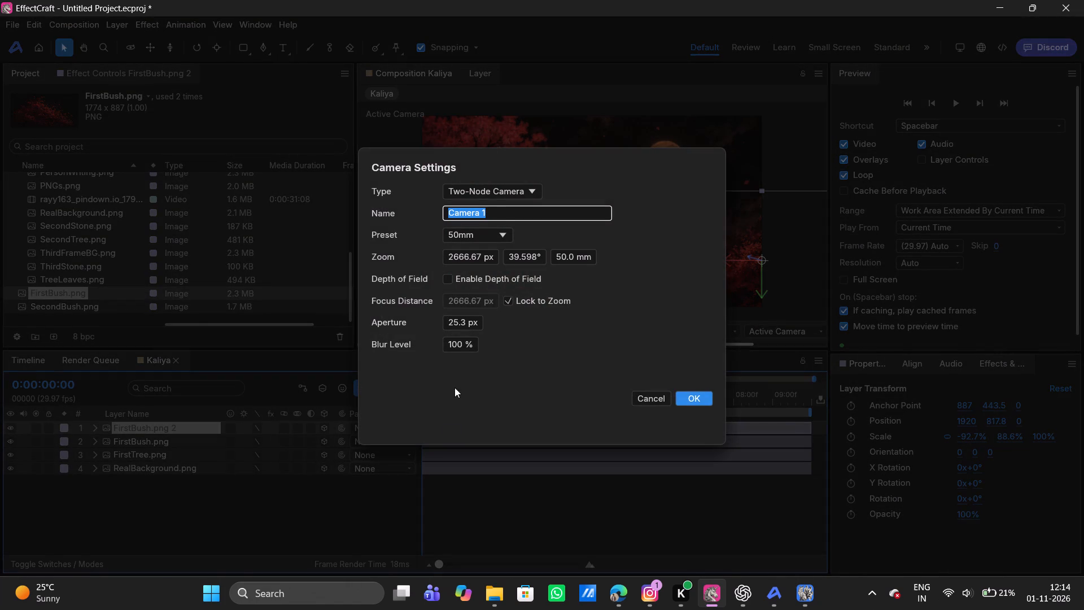
left_click(684, 396)
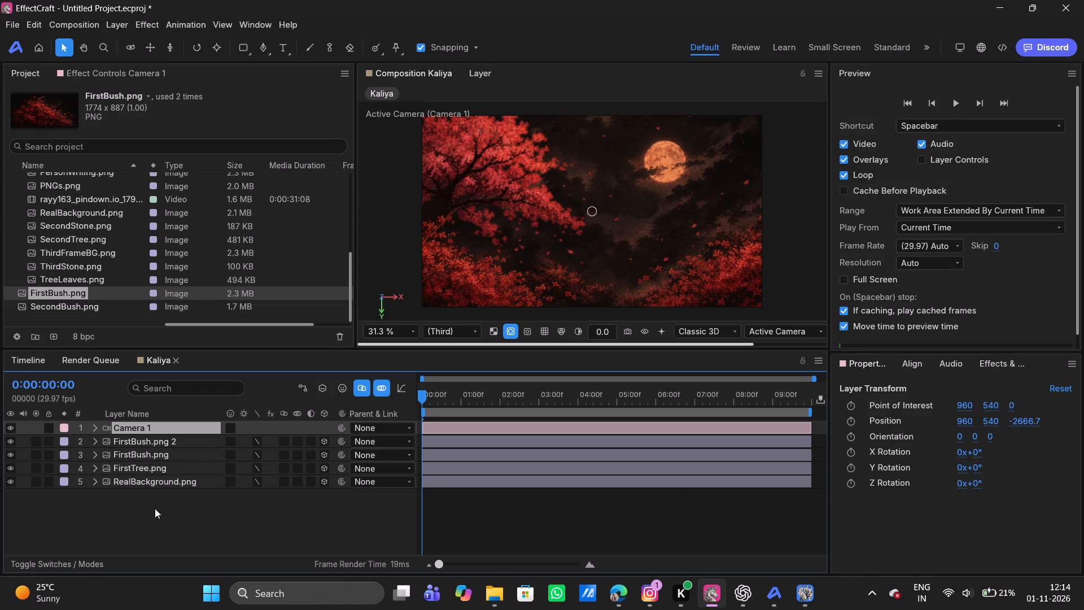
Switch the composition's 3D view to Custom View 1.
left_click(792, 338)
left_click(783, 304)
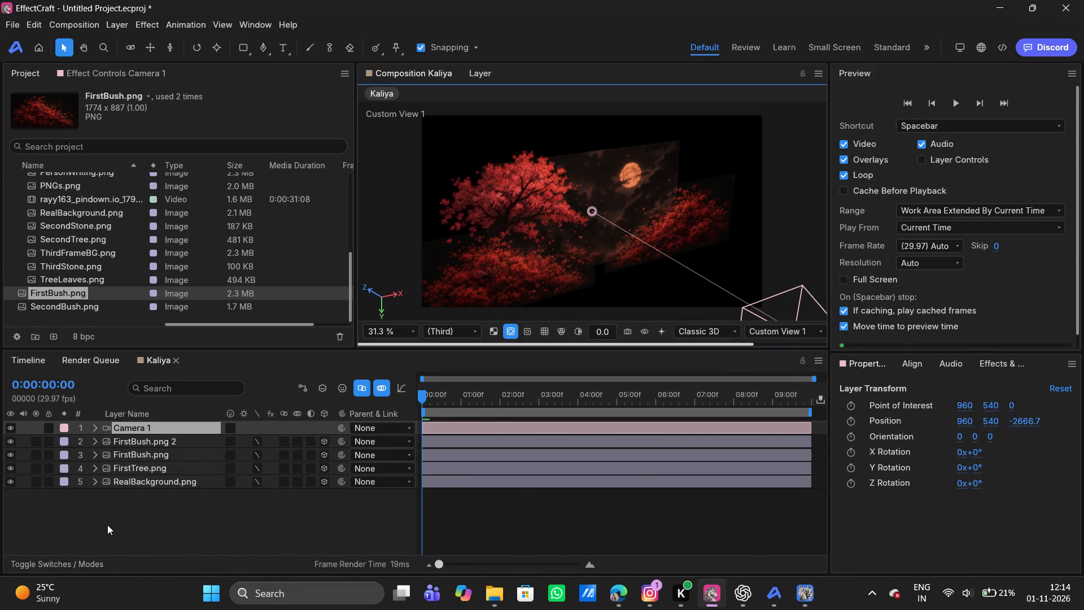
Push RealBackground back in depth to a Z position of about 758.
left_click(155, 485)
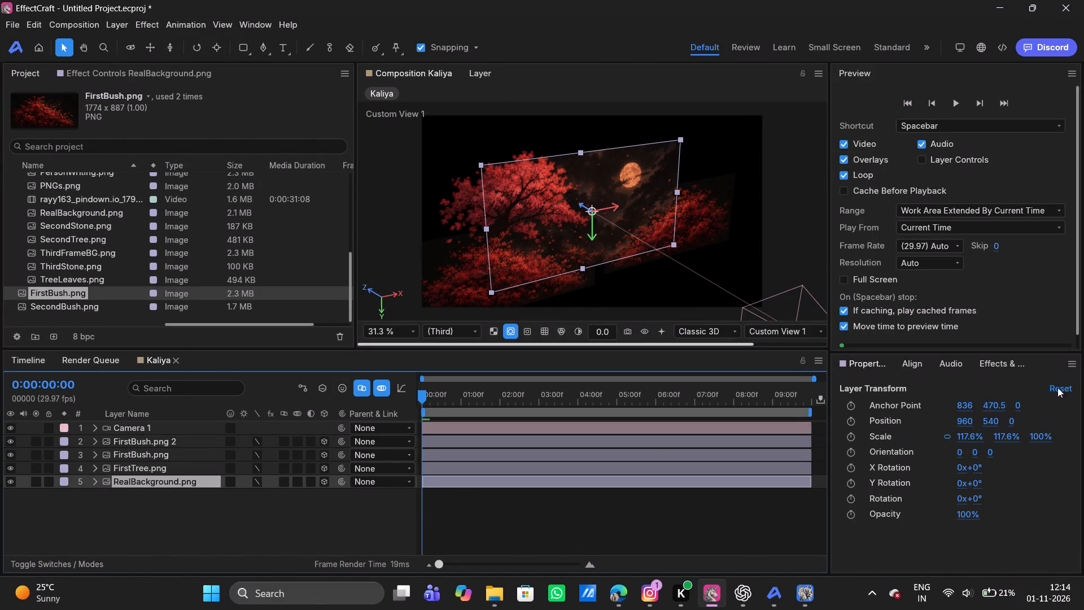
left_click_drag(1017, 421, 25, 409)
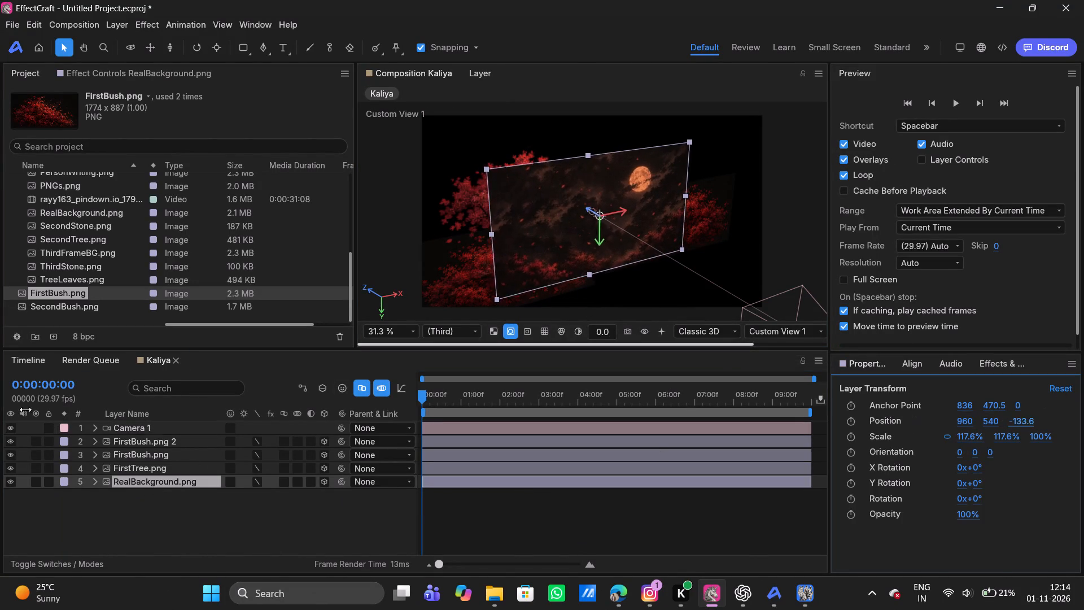
left_click_drag(25, 409, 478, 415)
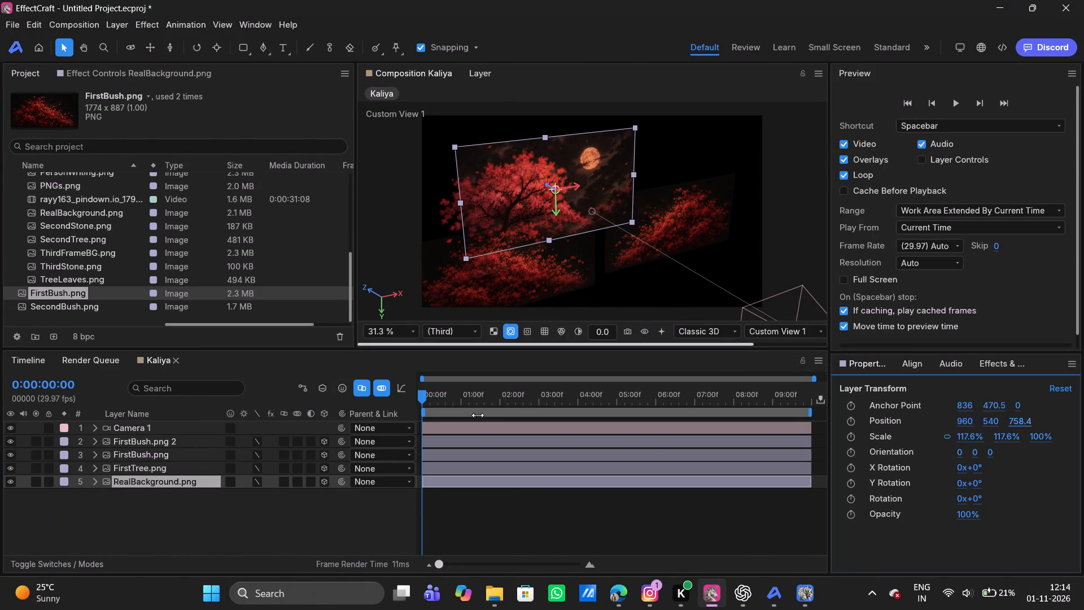
left_click_drag(478, 415, 467, 403)
left_click(440, 514)
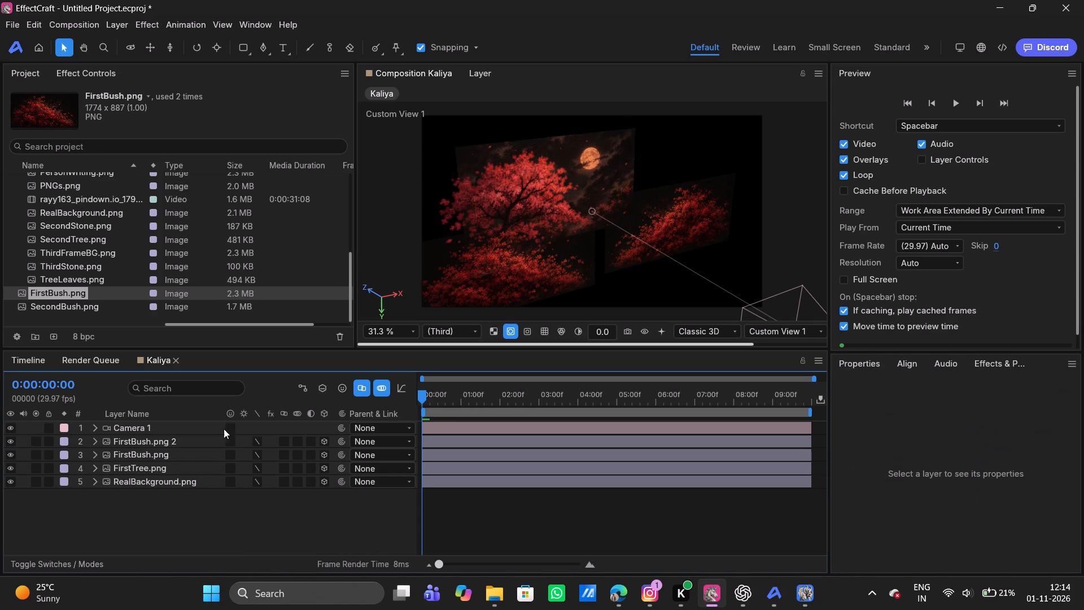
Push FirstTree back in depth to a Z position of about 347.
left_click(123, 467)
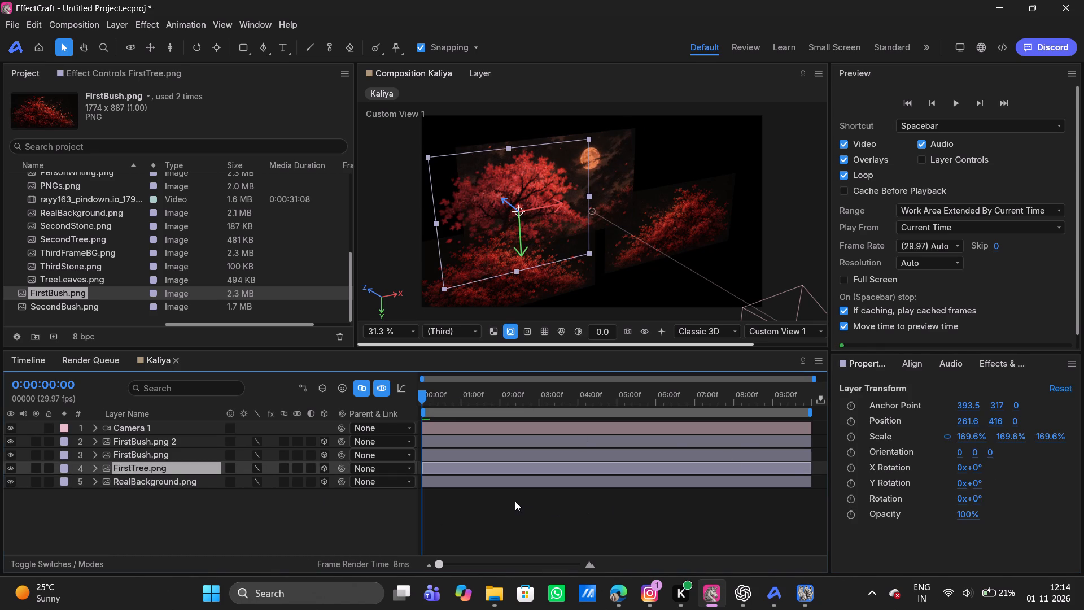
left_click_drag(1018, 420, 934, 412)
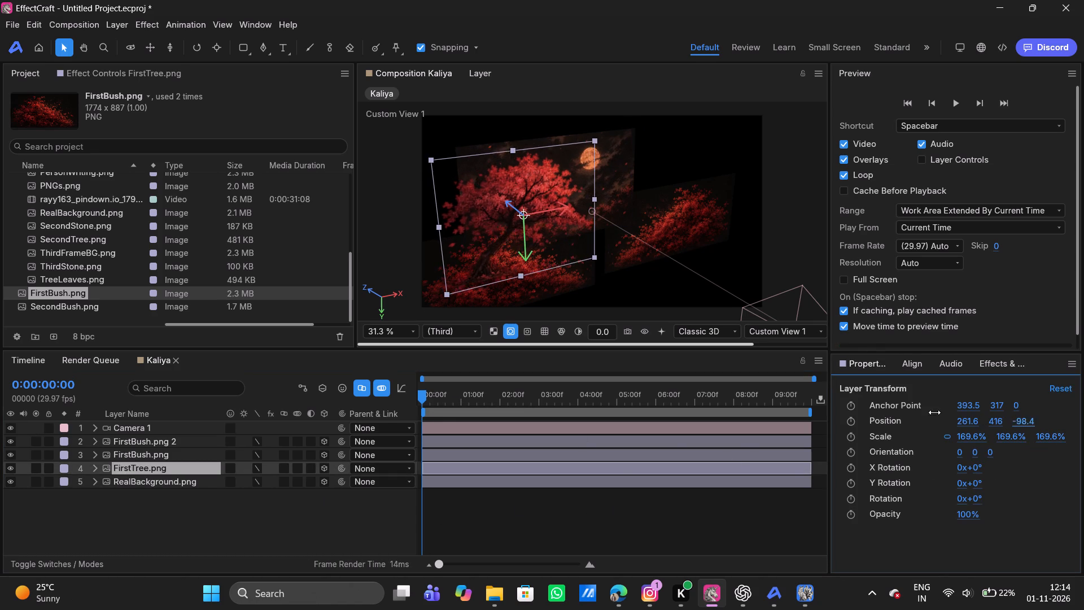
left_click_drag(934, 412, 229, 396)
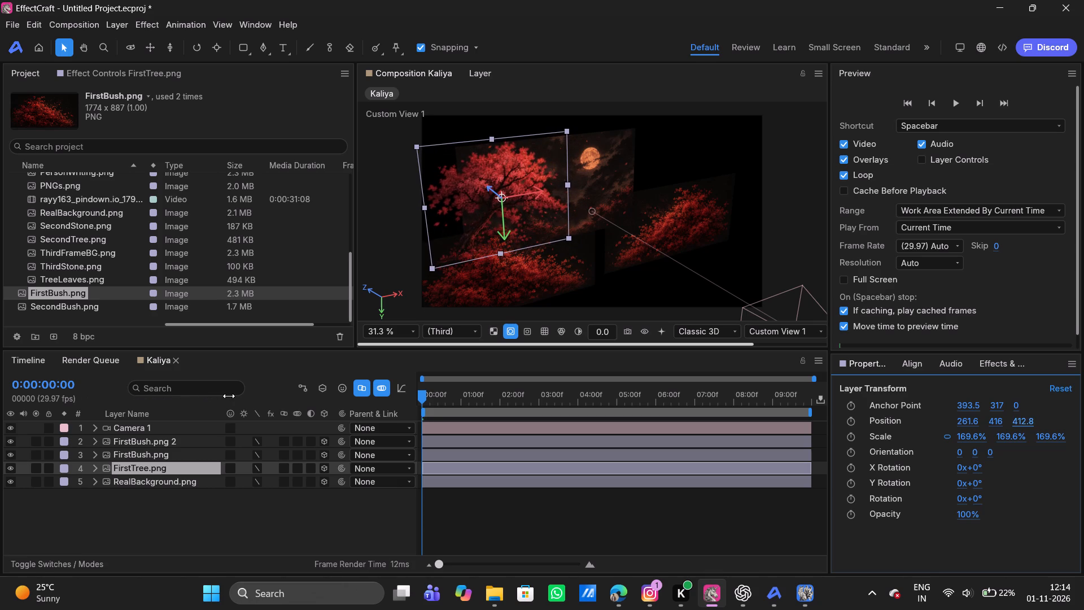
left_click_drag(229, 396, 186, 393)
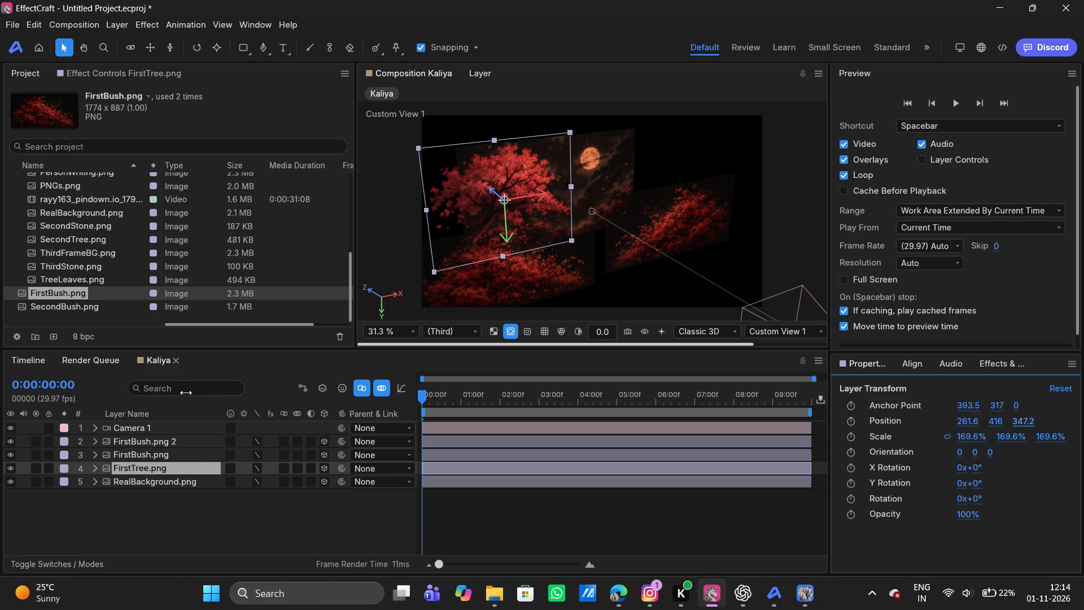
left_click_drag(186, 393, 186, 393)
left_click(129, 519)
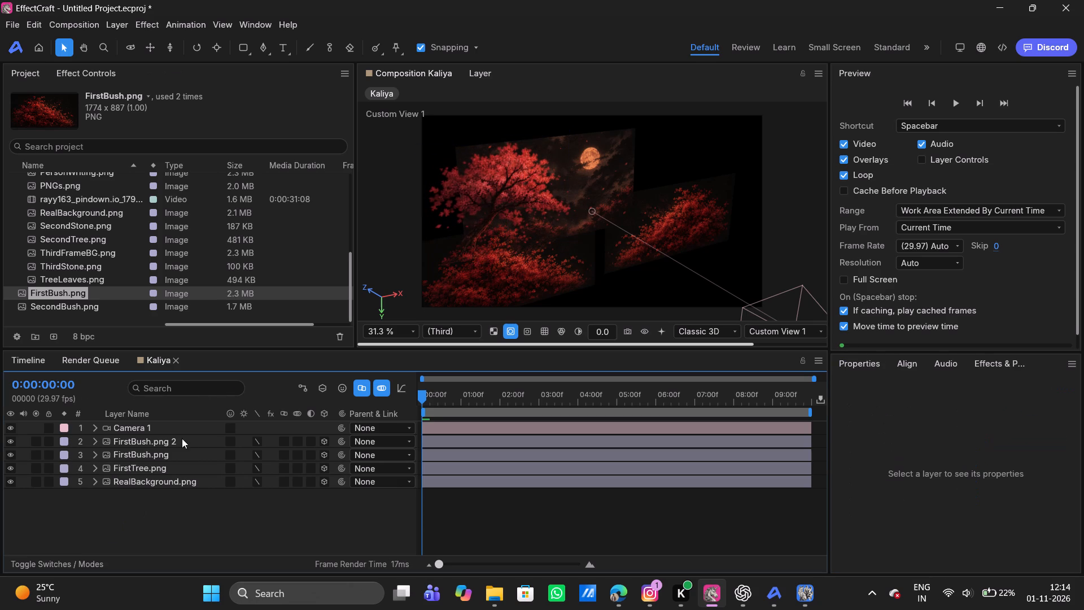
Push both FirstBush layers back in depth together, to a Z position of roughly 300.
left_click(154, 441)
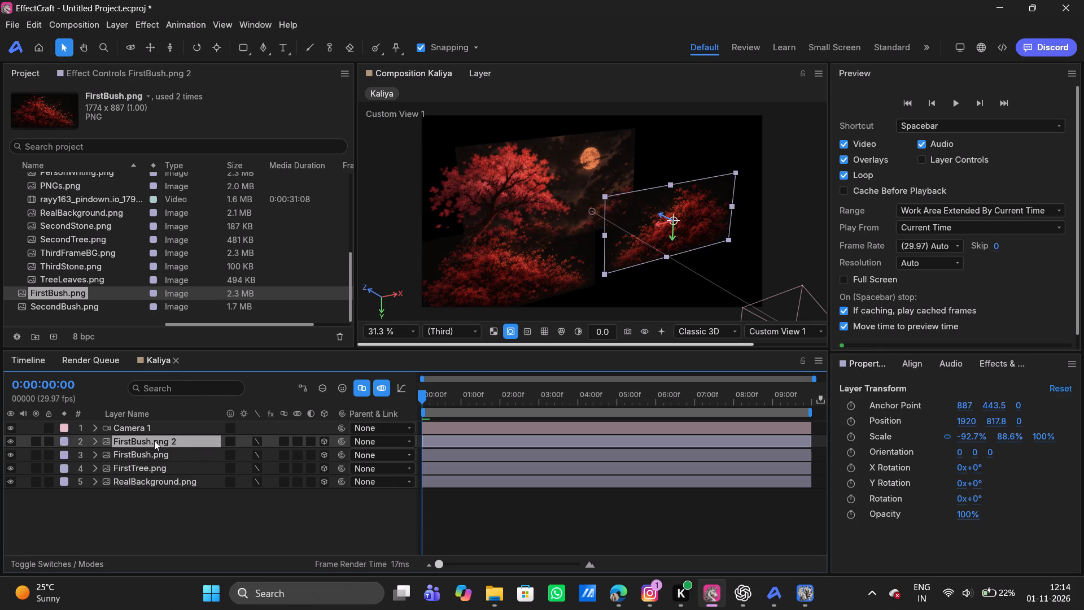
left_click(143, 454, "shift")
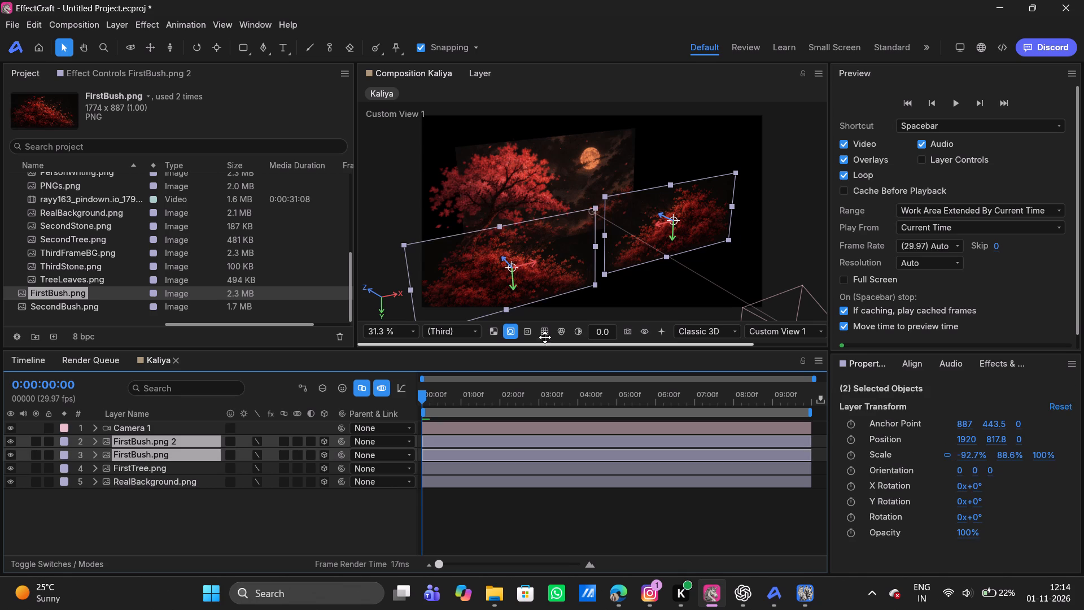
left_click_drag(1021, 438, 1083, 417)
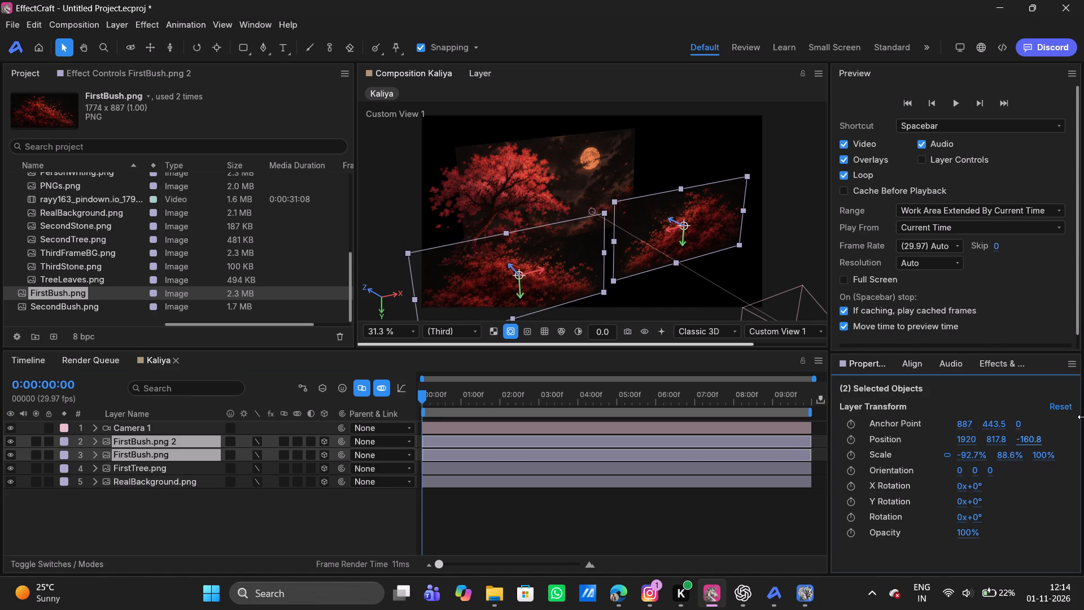
left_click_drag(1083, 417, 220, 402)
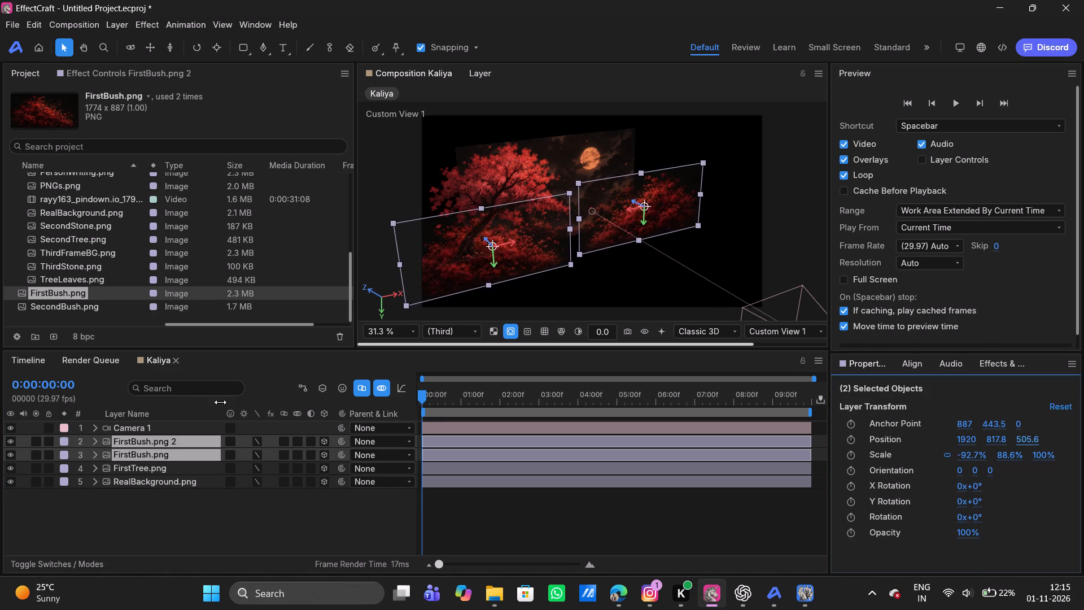
left_click_drag(220, 402, 142, 378)
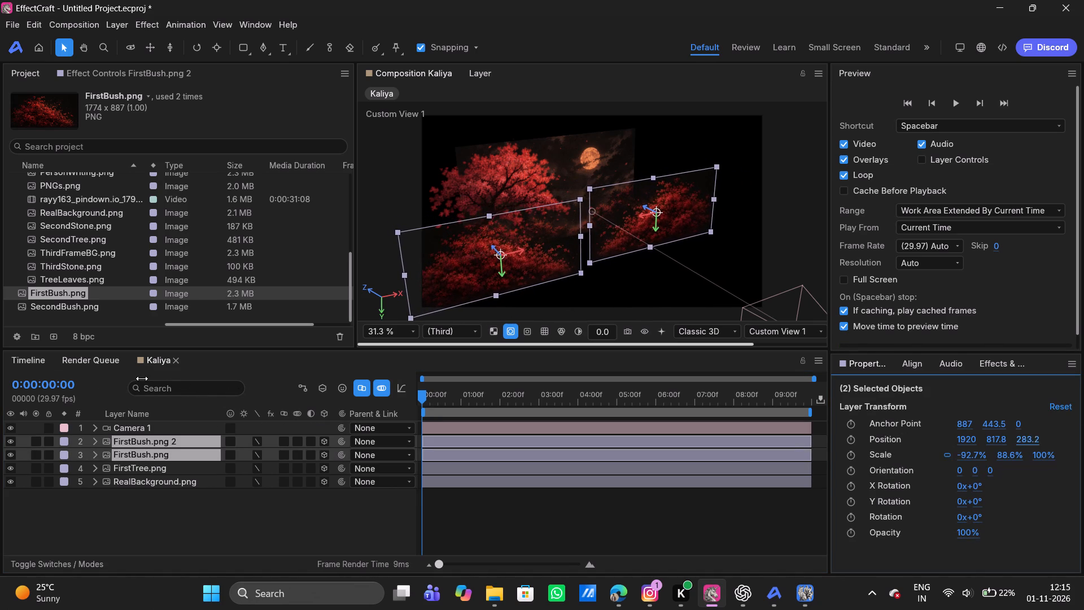
left_click_drag(142, 378, 155, 367)
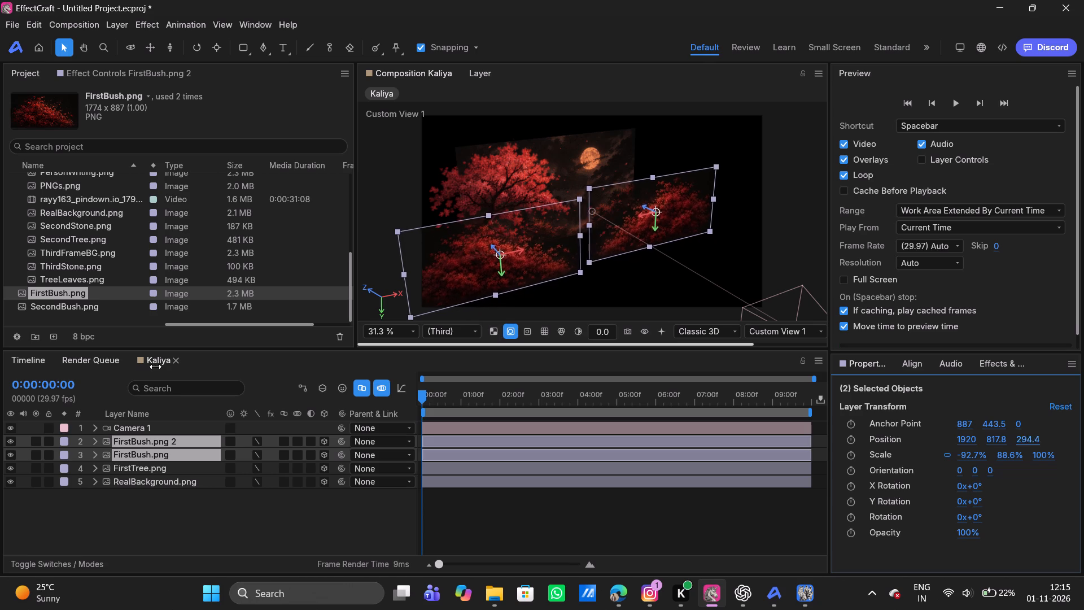
left_click_drag(155, 367, 180, 369)
left_click(451, 496)
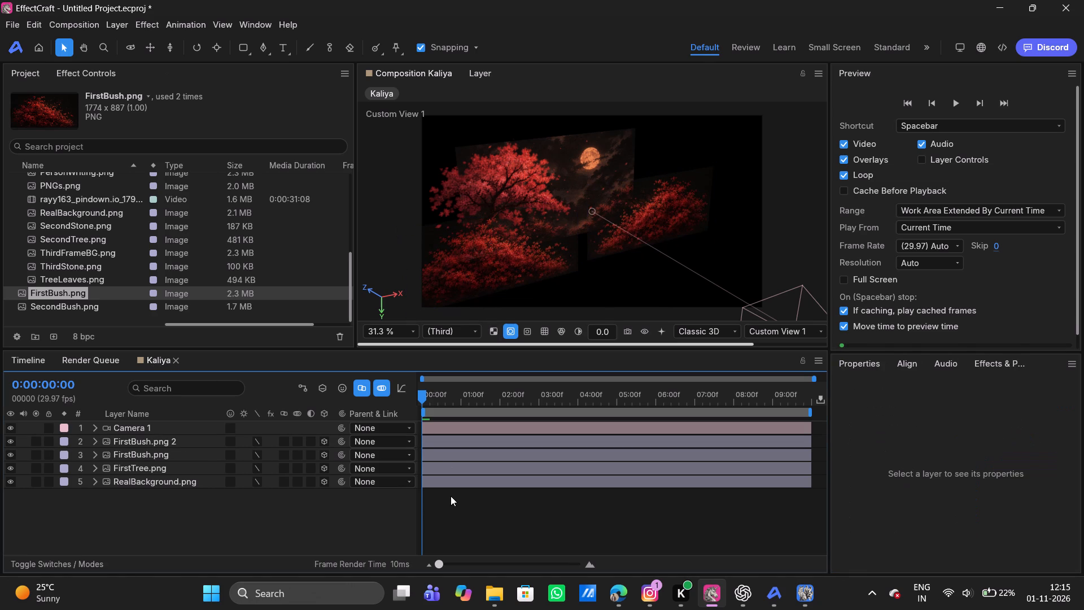
Select the Camera 1 layer and the FirstTree layer.
left_click(133, 424)
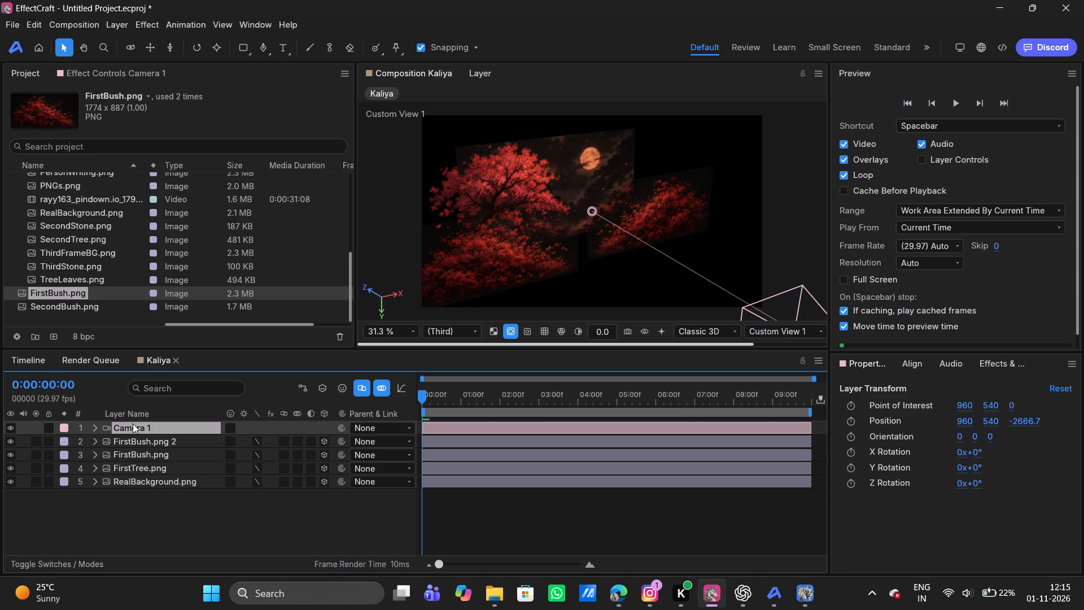
left_click(129, 469)
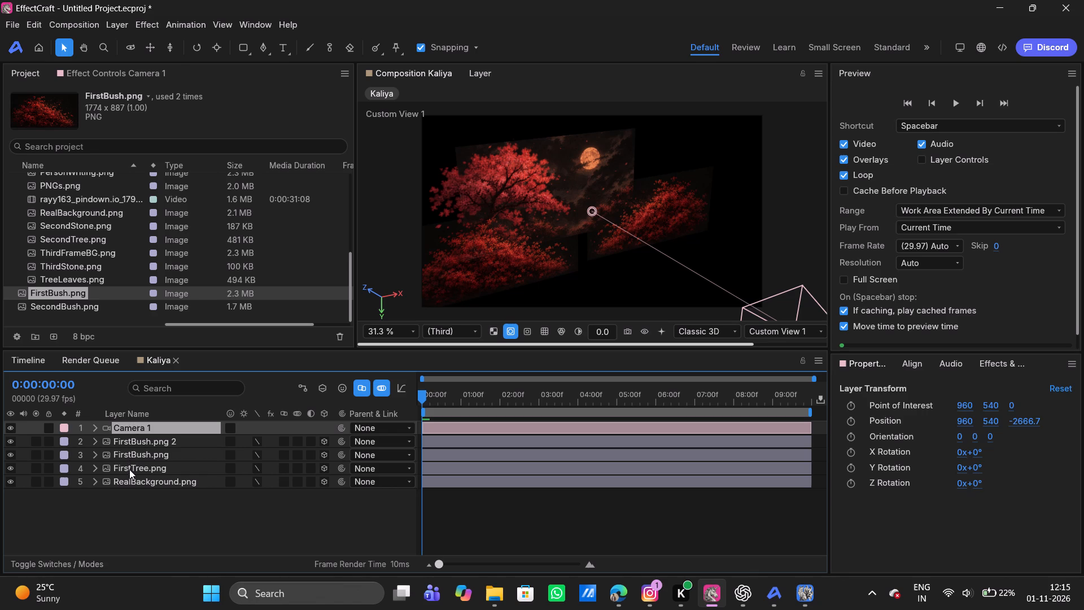
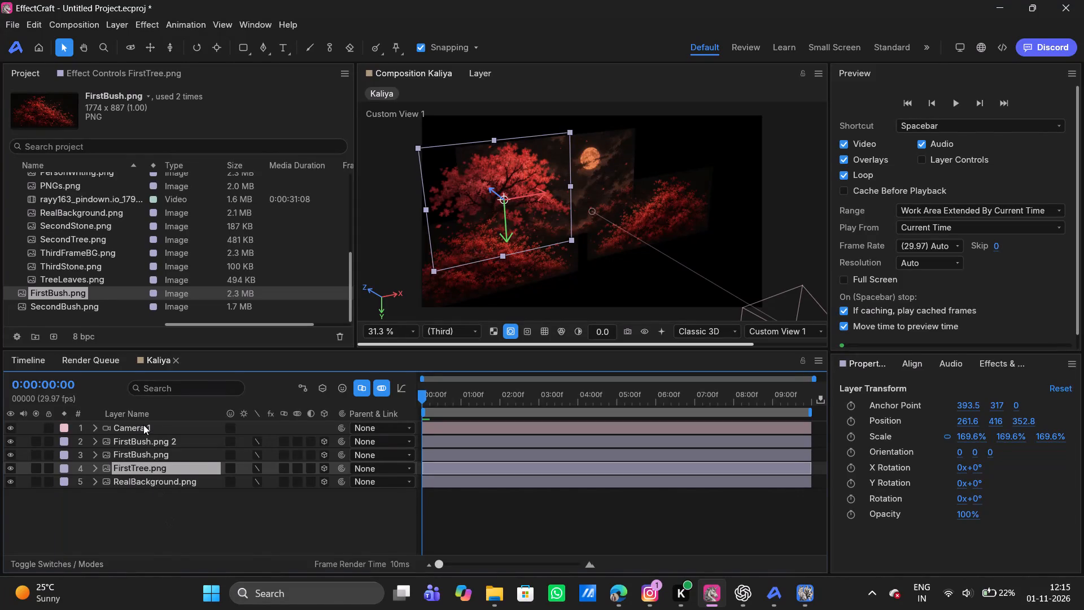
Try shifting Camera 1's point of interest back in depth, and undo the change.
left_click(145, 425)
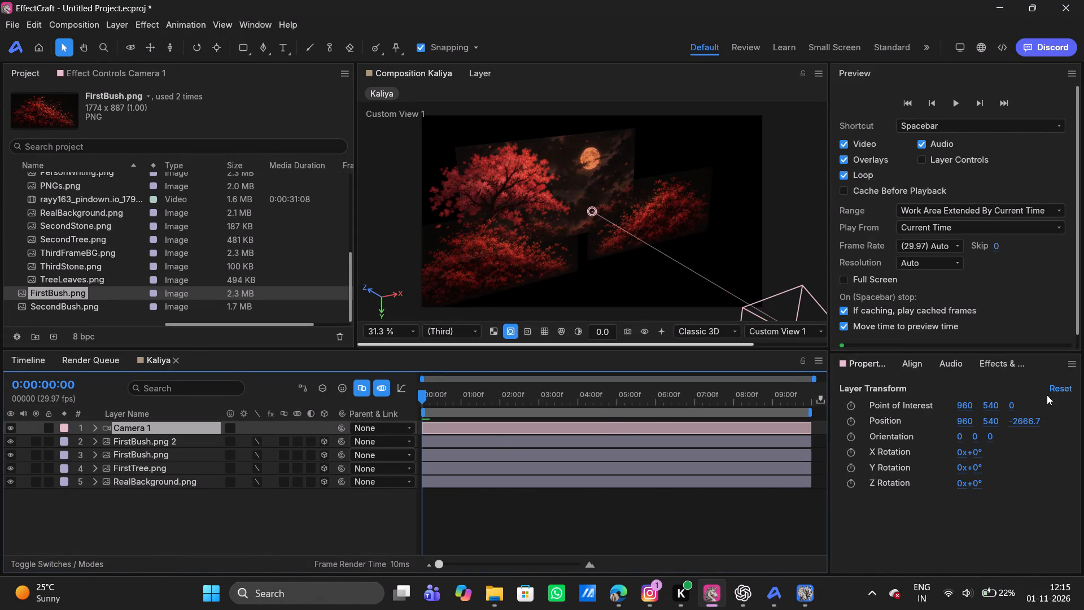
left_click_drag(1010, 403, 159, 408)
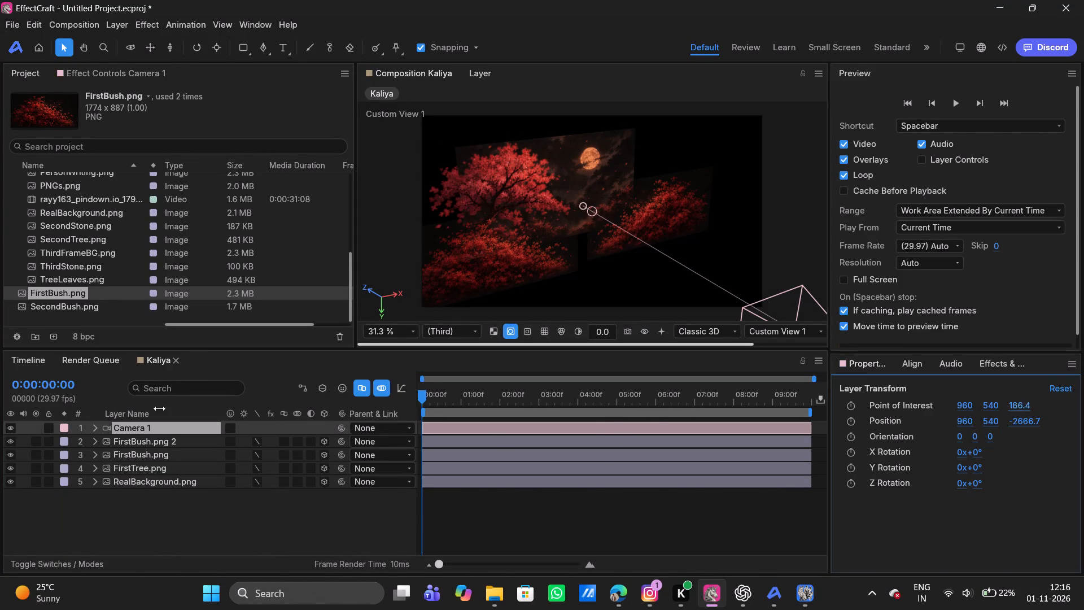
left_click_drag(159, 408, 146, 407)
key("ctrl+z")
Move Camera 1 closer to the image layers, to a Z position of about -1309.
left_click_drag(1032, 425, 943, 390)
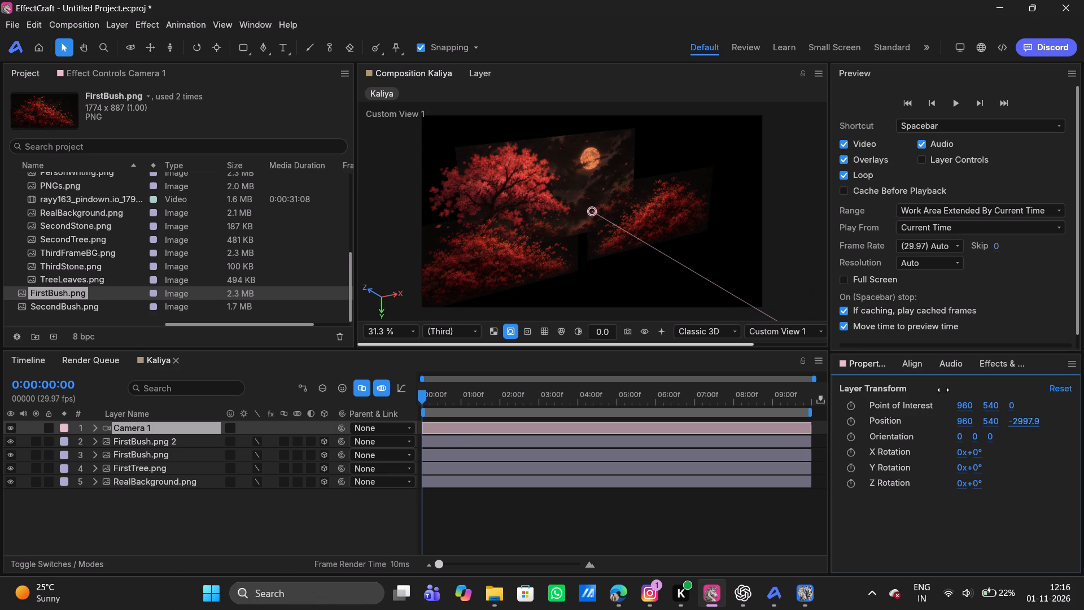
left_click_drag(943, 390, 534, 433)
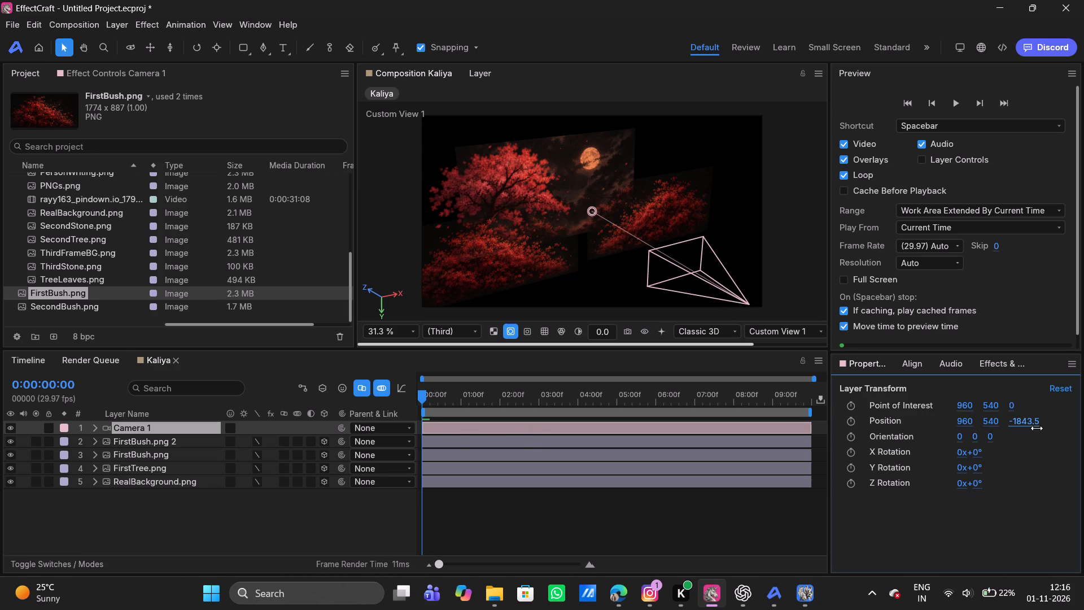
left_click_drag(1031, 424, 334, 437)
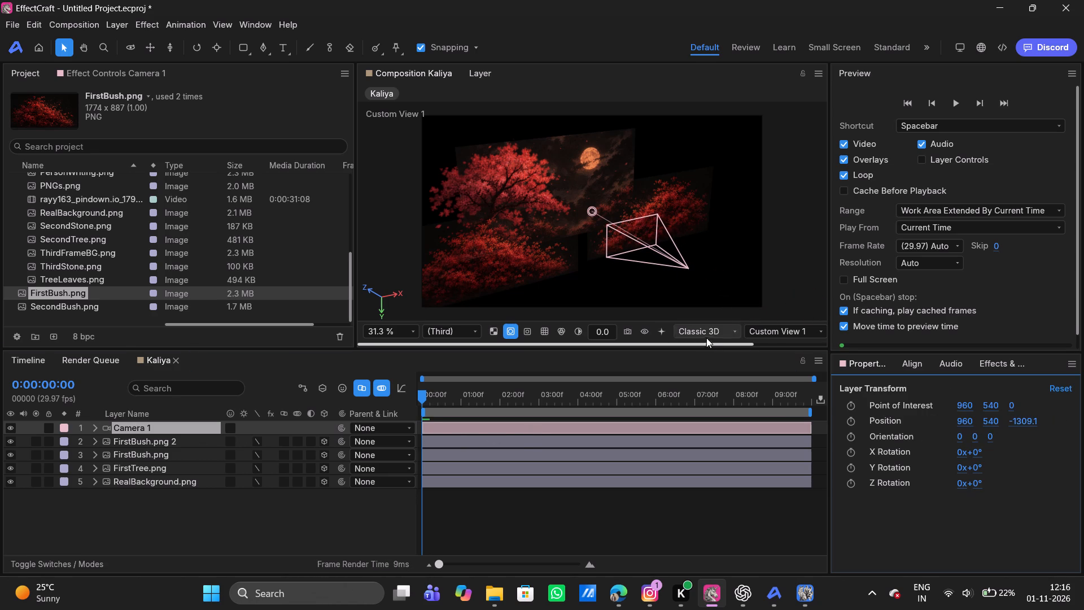
Switch the composition view from Custom View 1 to Active Camera.
left_click(778, 329)
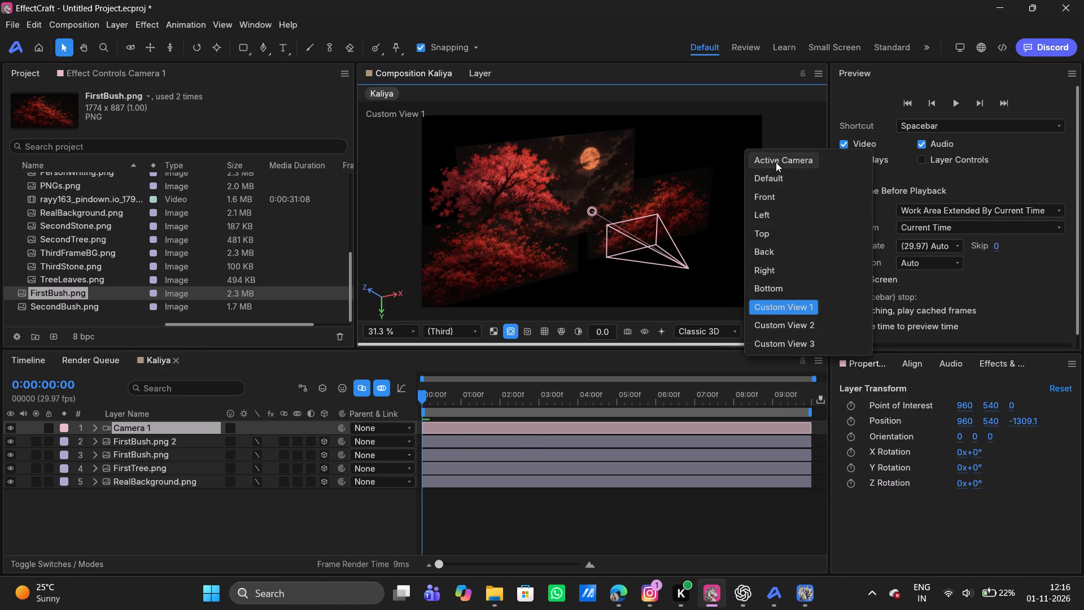
left_click(776, 162)
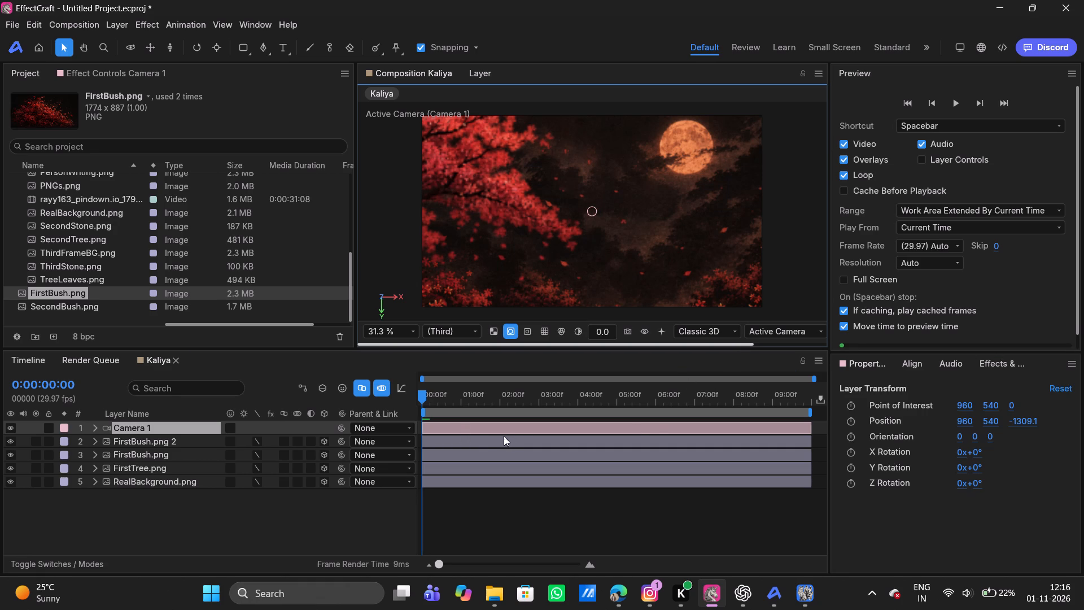
Push RealBackground farther back in depth, to a Z position of about 1892.
left_click(473, 443)
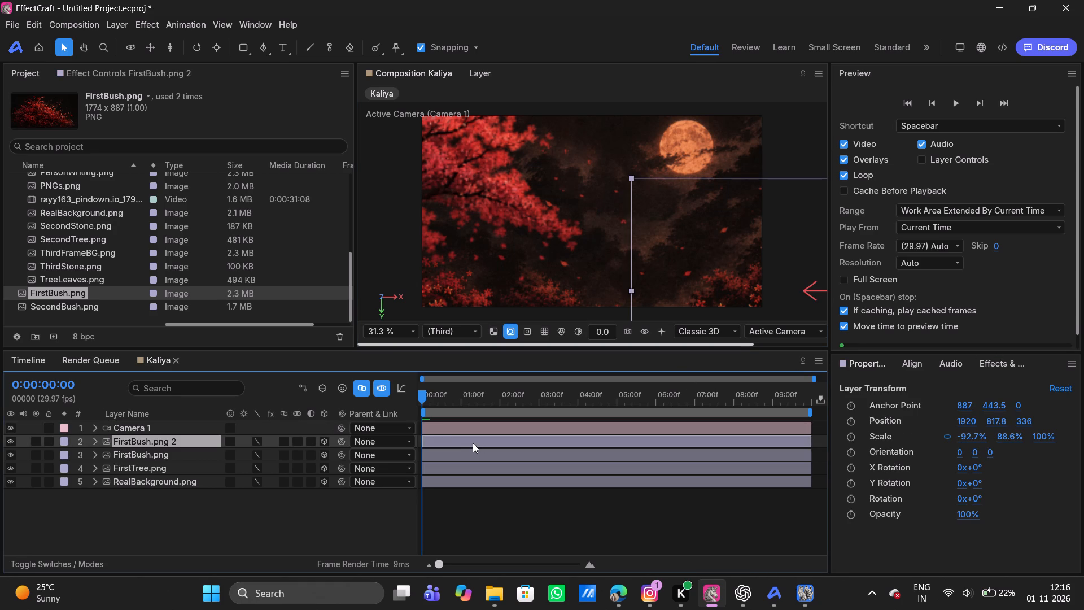
left_click(502, 489)
left_click(489, 483)
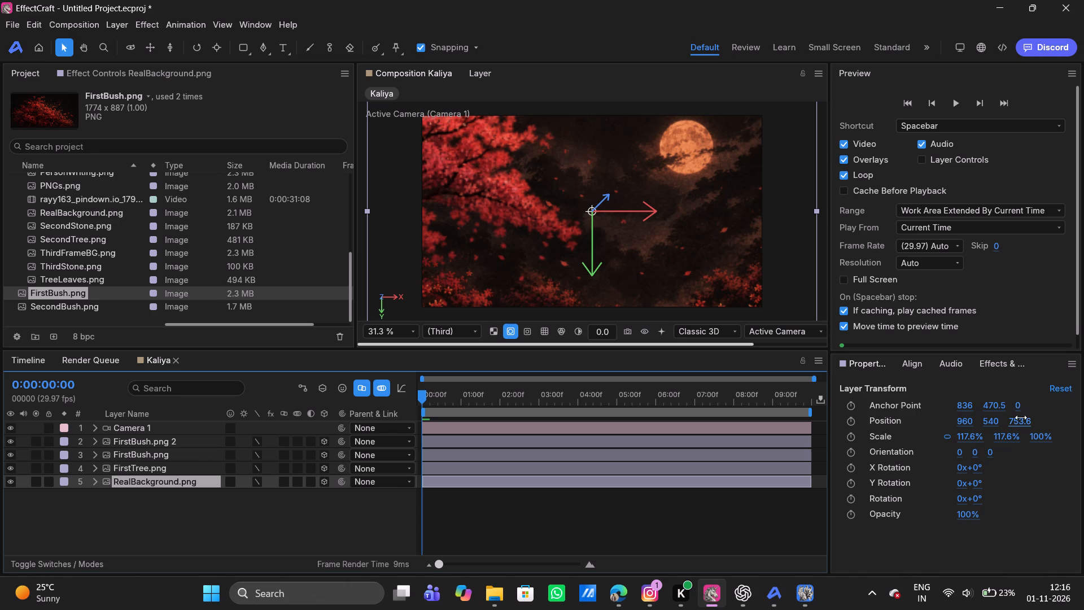
left_click_drag(1021, 420, 375, 441)
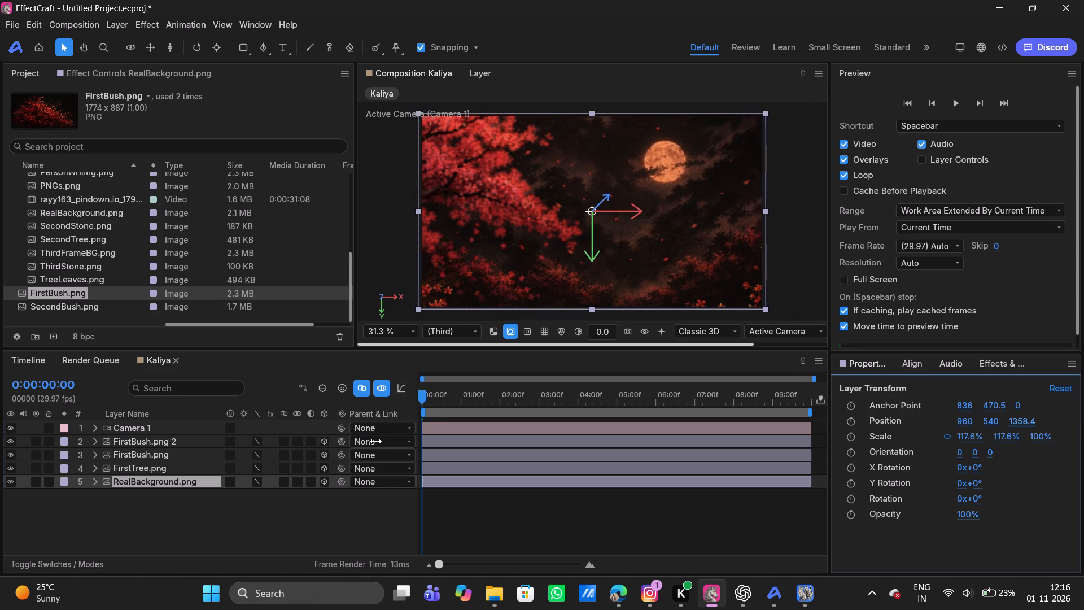
left_click_drag(375, 441, 605, 437)
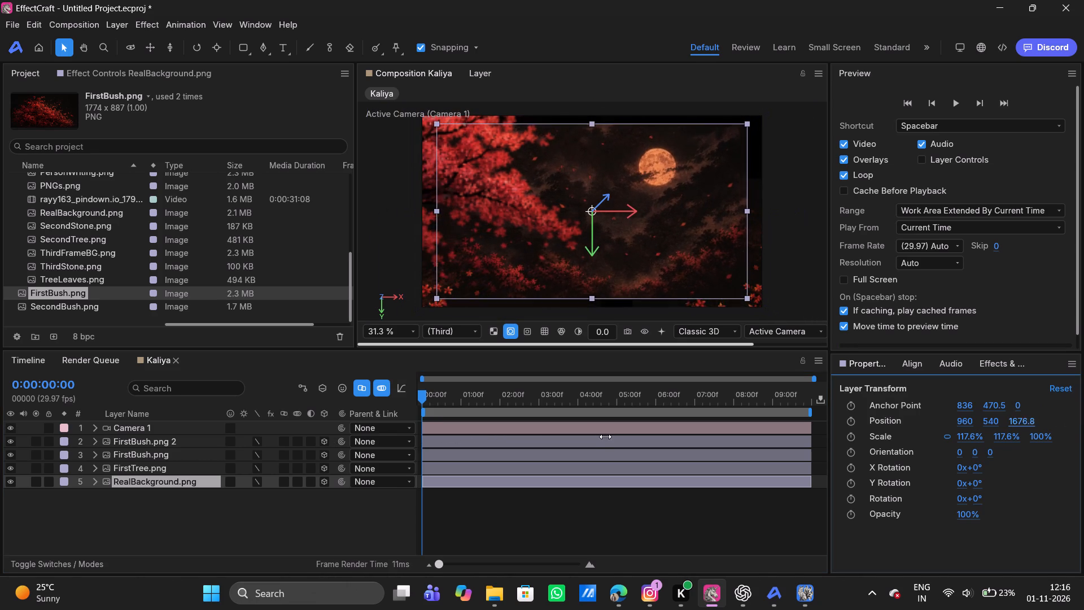
left_click_drag(605, 437, 787, 445)
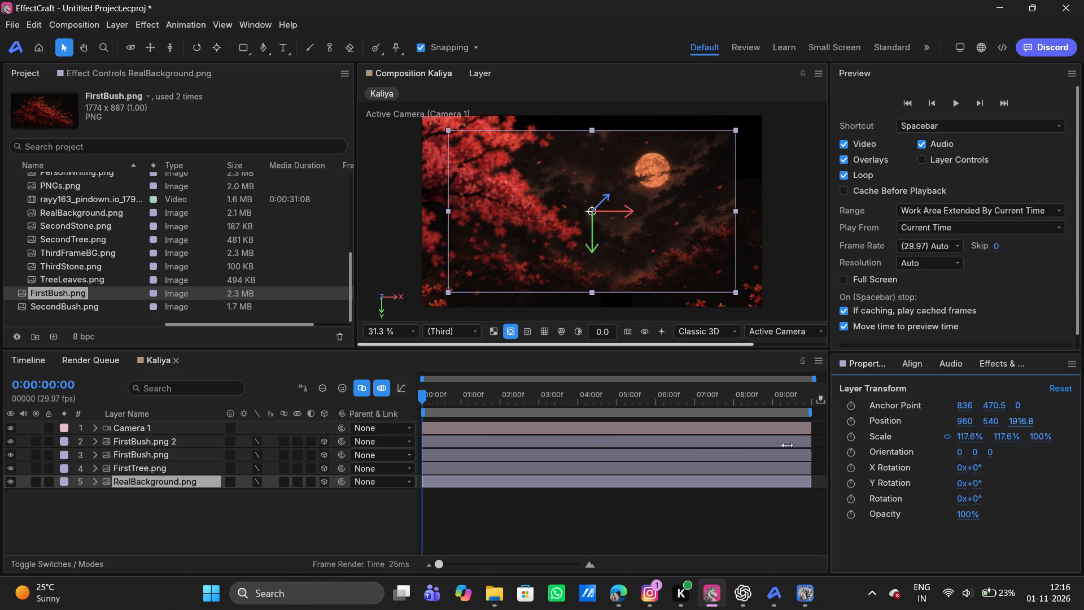
left_click_drag(787, 445, 703, 440)
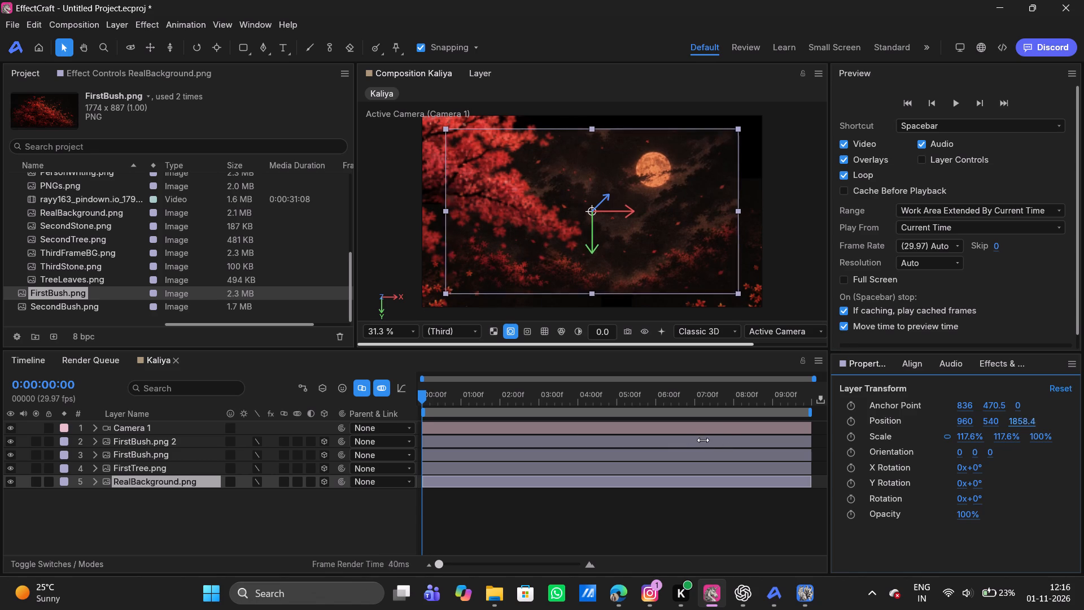
left_click_drag(703, 440, 750, 441)
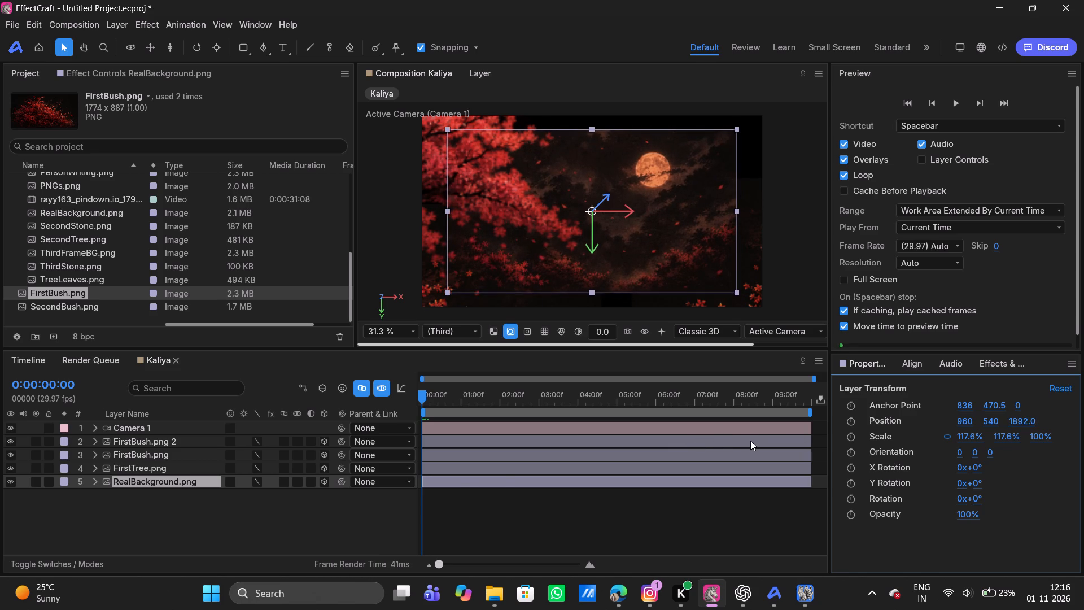
Move Camera 1 forward until RealBackground fills the frame, at a Z position of about -695, and deselect it.
left_click(456, 430)
left_click_drag(1024, 422, 938, 415)
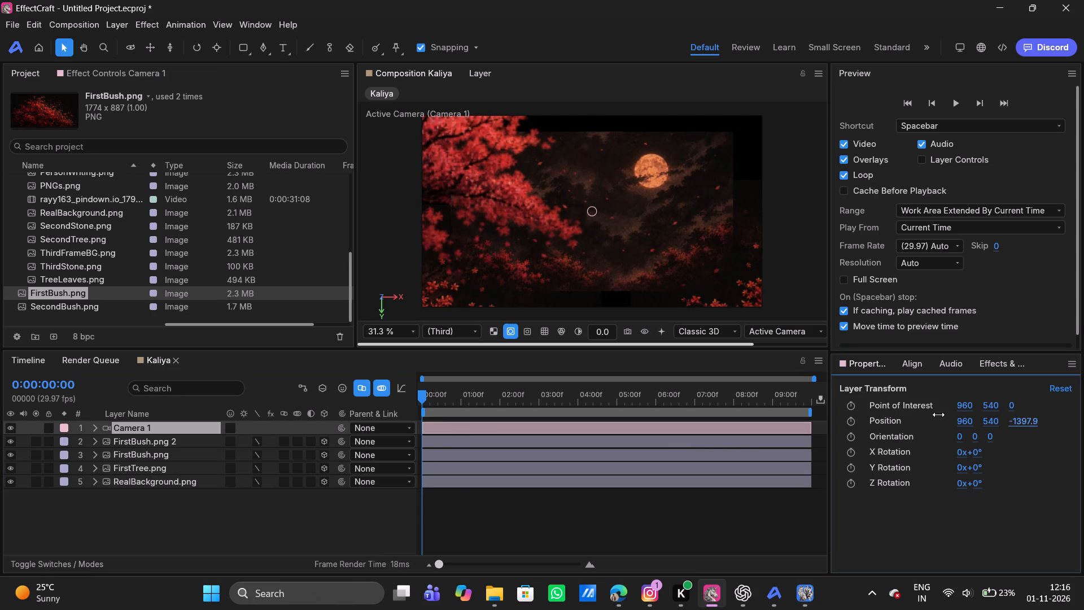
left_click_drag(938, 415, 436, 430)
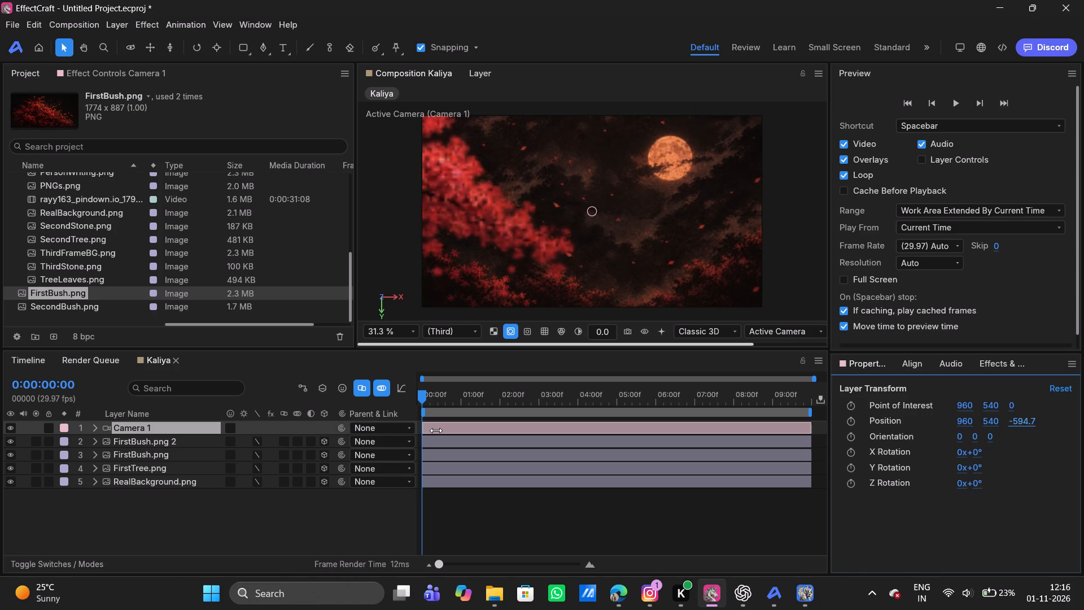
left_click_drag(436, 430, 375, 430)
left_click(468, 516)
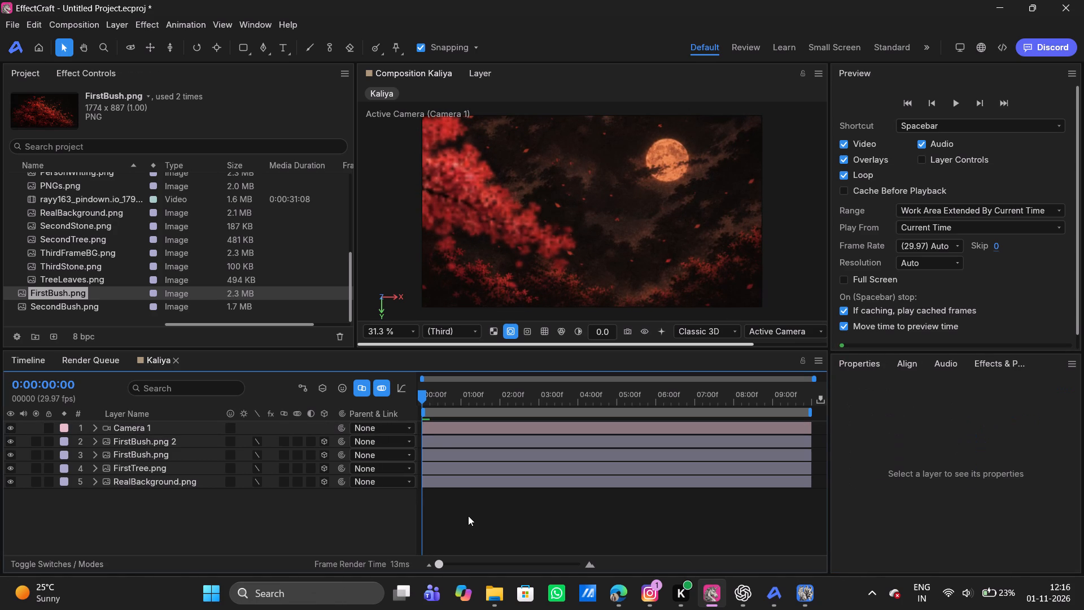
Enable Position keyframing on Camera 1 at 0:00:00:00 to record its starting position.
left_click(445, 427)
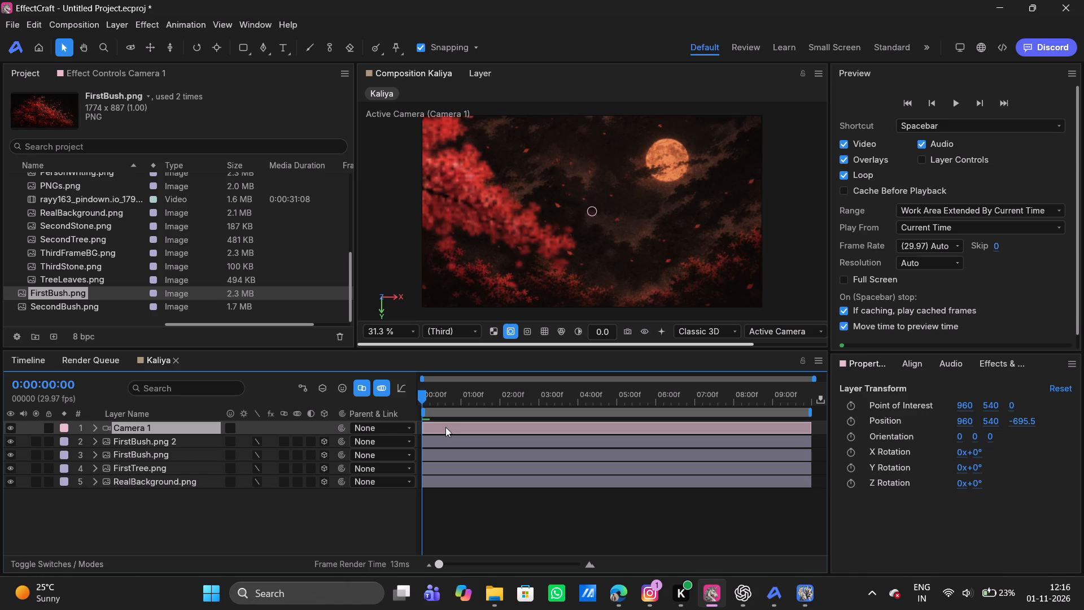
left_click(849, 420)
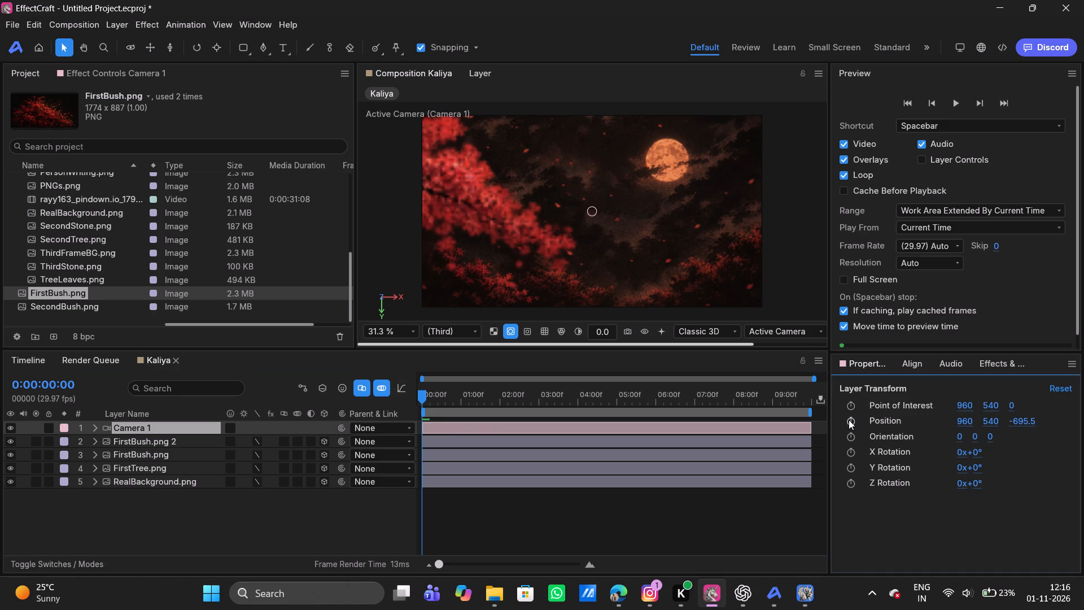
Move the current time forward from the start of the Kaliya composition.
left_click_drag(423, 394, 432, 395)
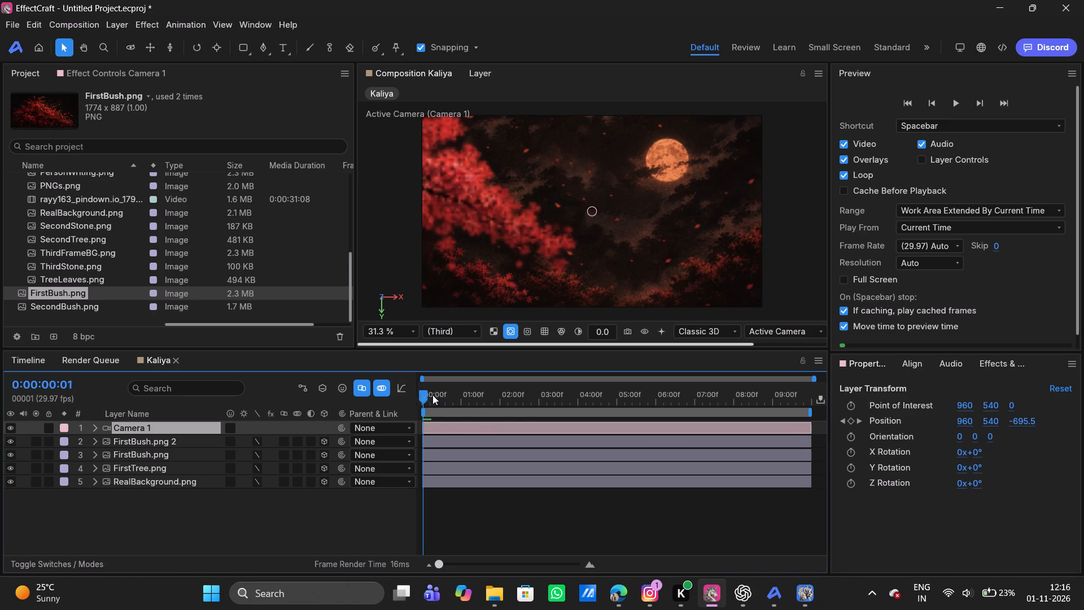
left_click_drag(432, 395, 525, 394)
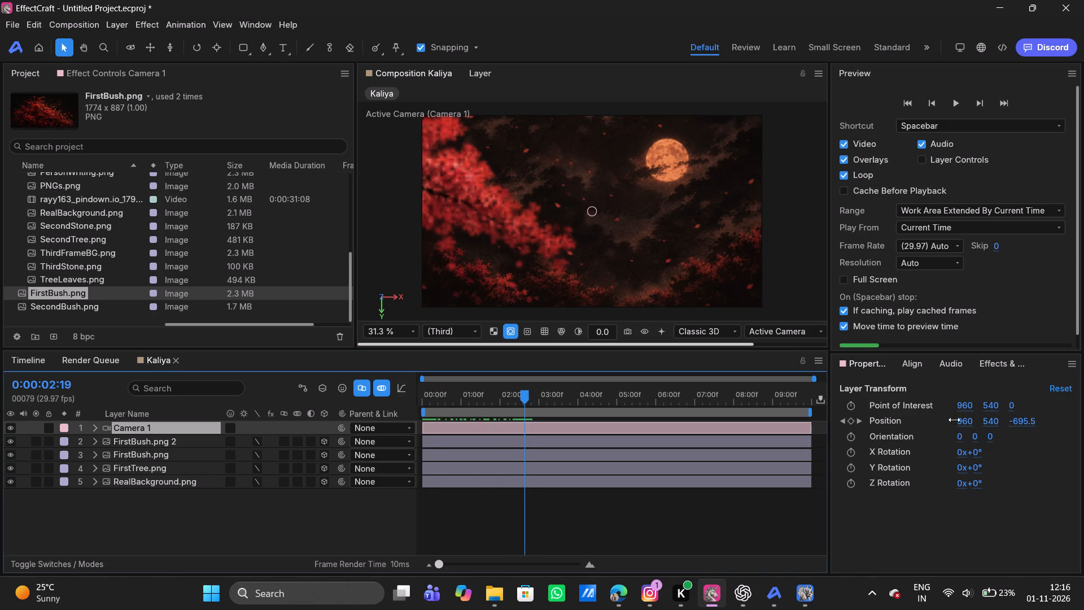
left_click_drag(1025, 423, 24, 424)
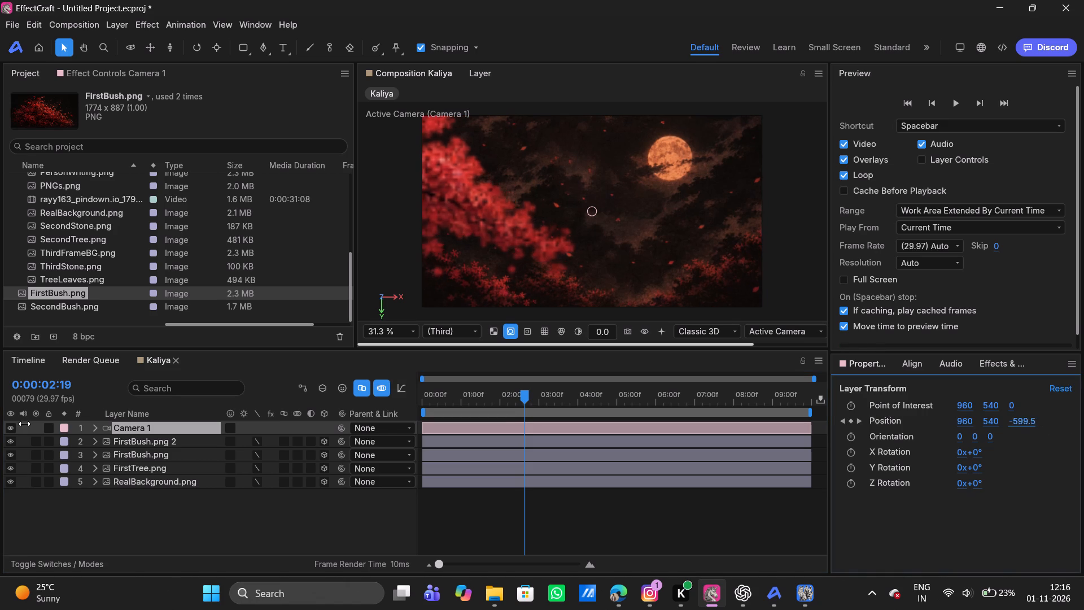
left_click_drag(24, 424, 0, 411)
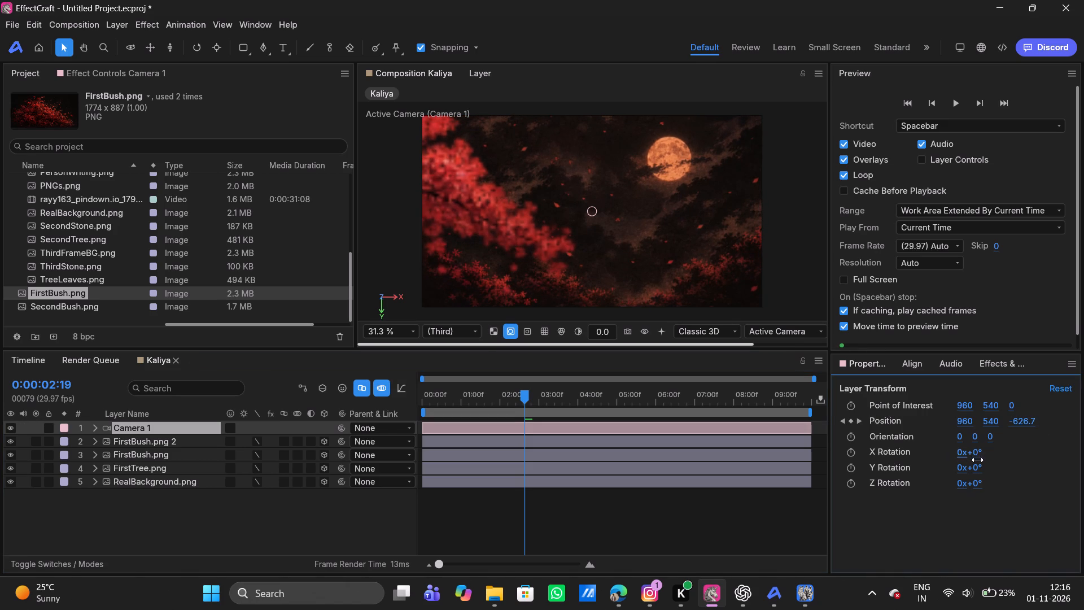
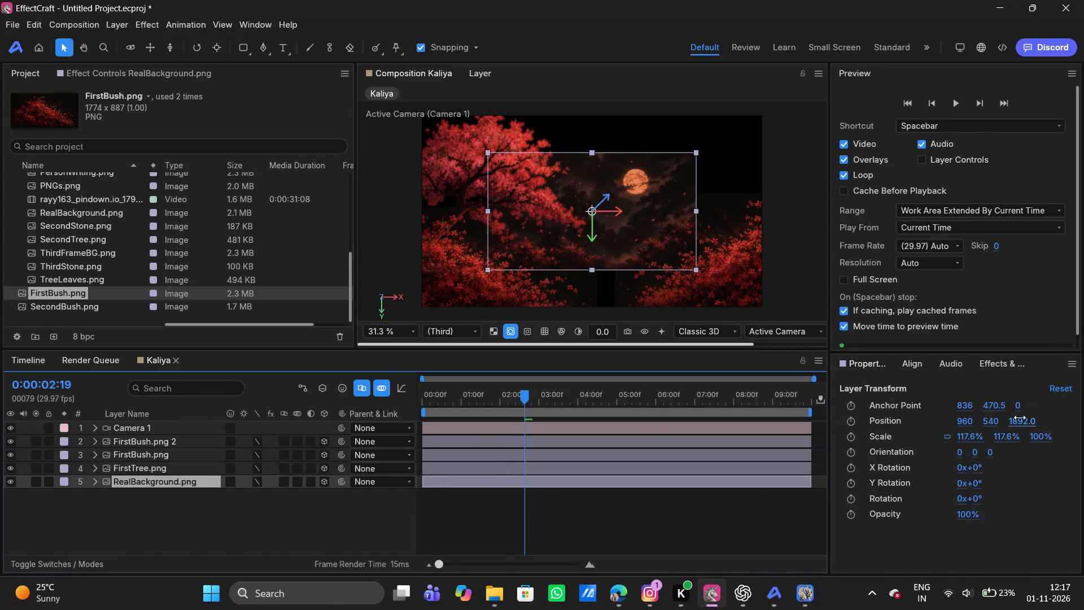
Scale RealBackground up to about 197.6% so it fills the whole camera frame.
left_click_drag(977, 438, 1004, 439)
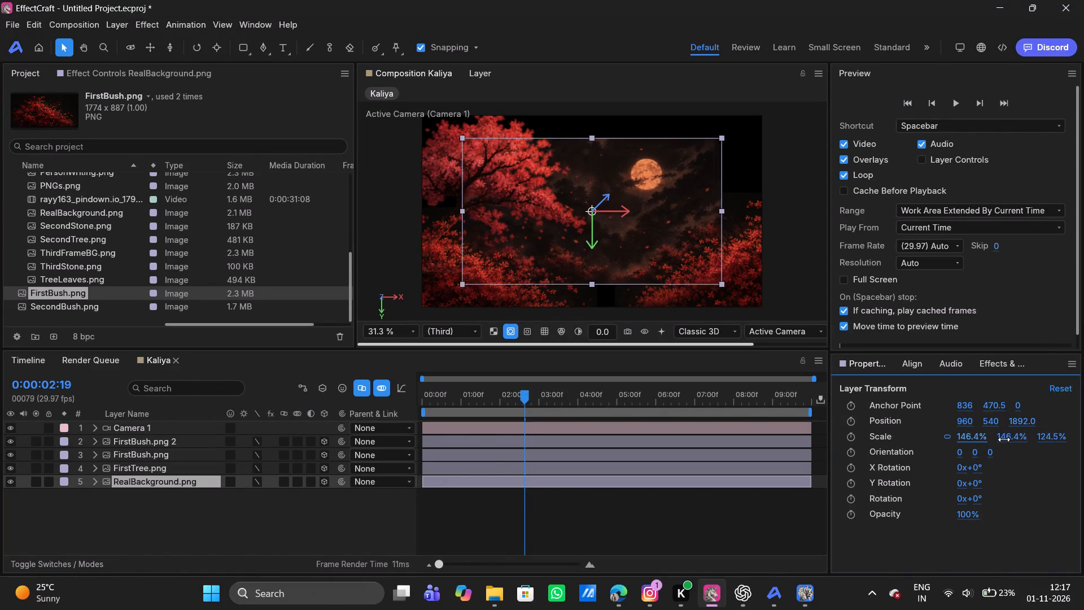
left_click_drag(1004, 439, 1038, 440)
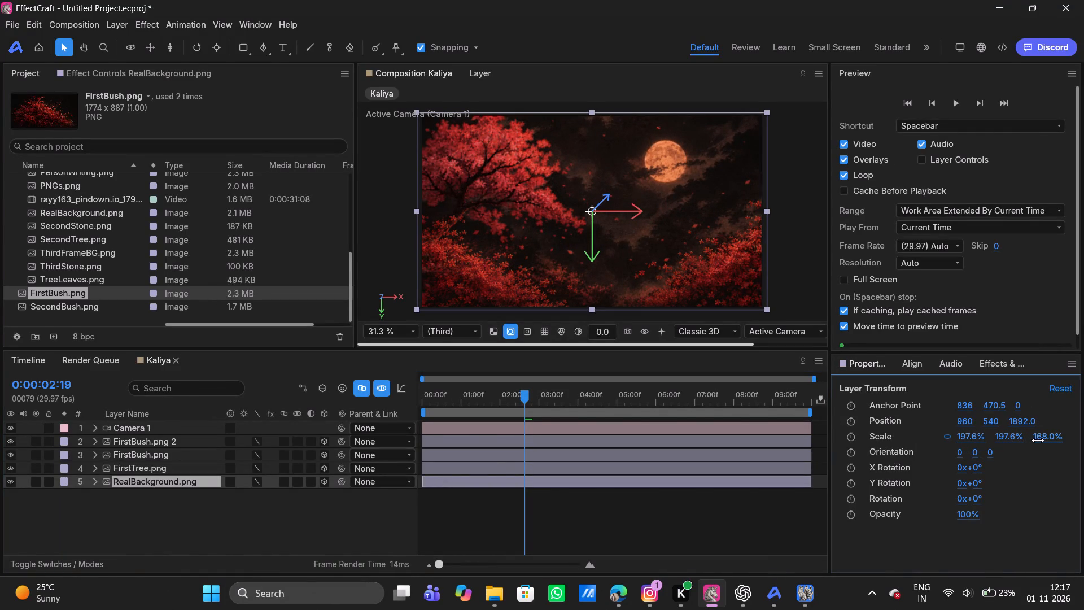
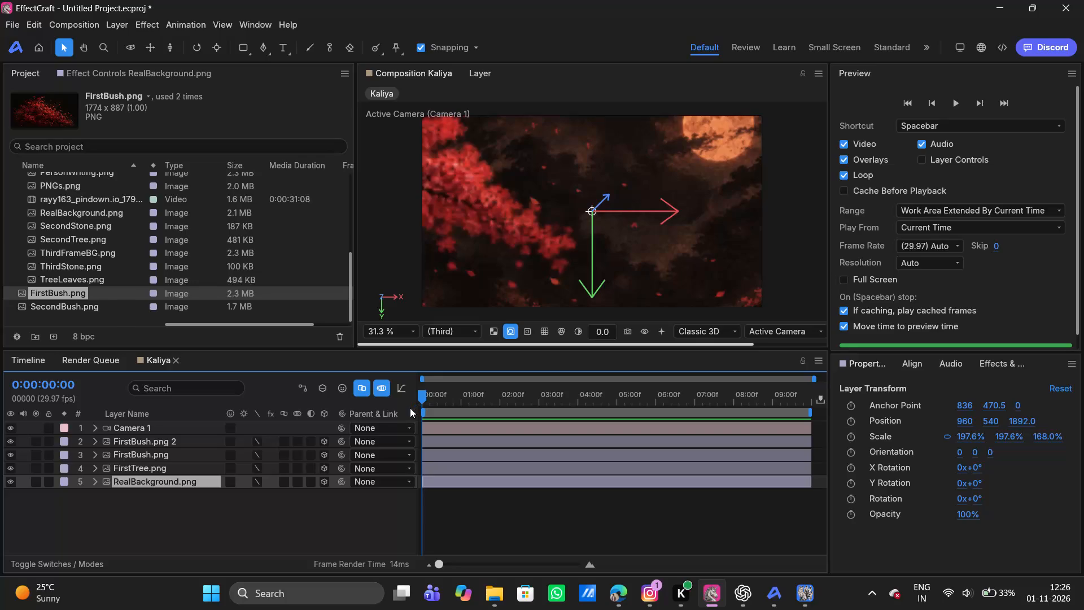
Preview the Kaliya camera move and scrub between 0:00:00:00 and about 0:00:03:29 to check how the layers enter the frame.
key("space")
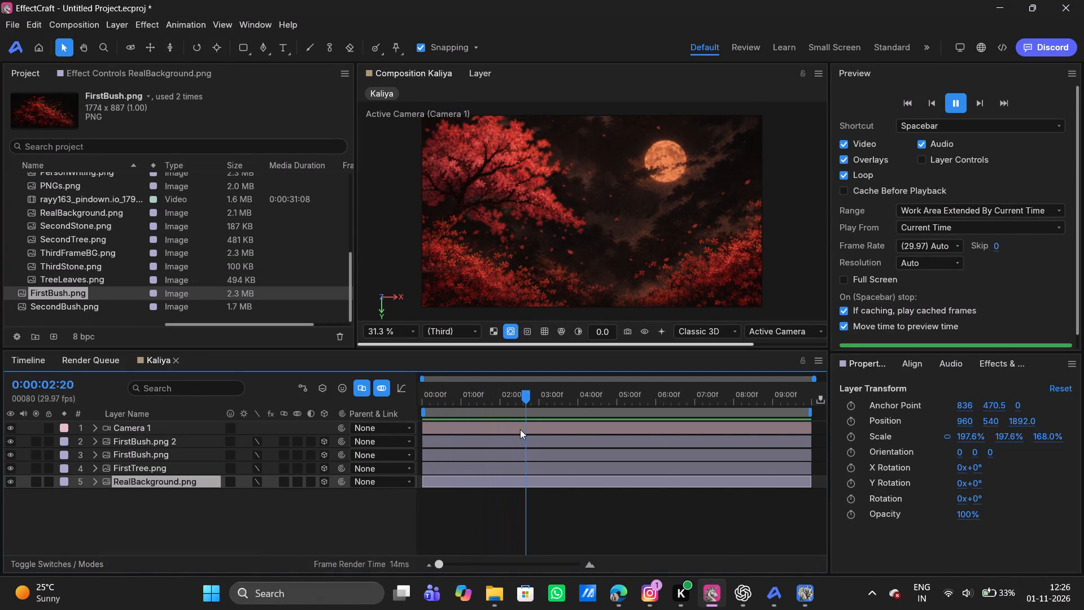
key("space")
left_click_drag(485, 396, 380, 392)
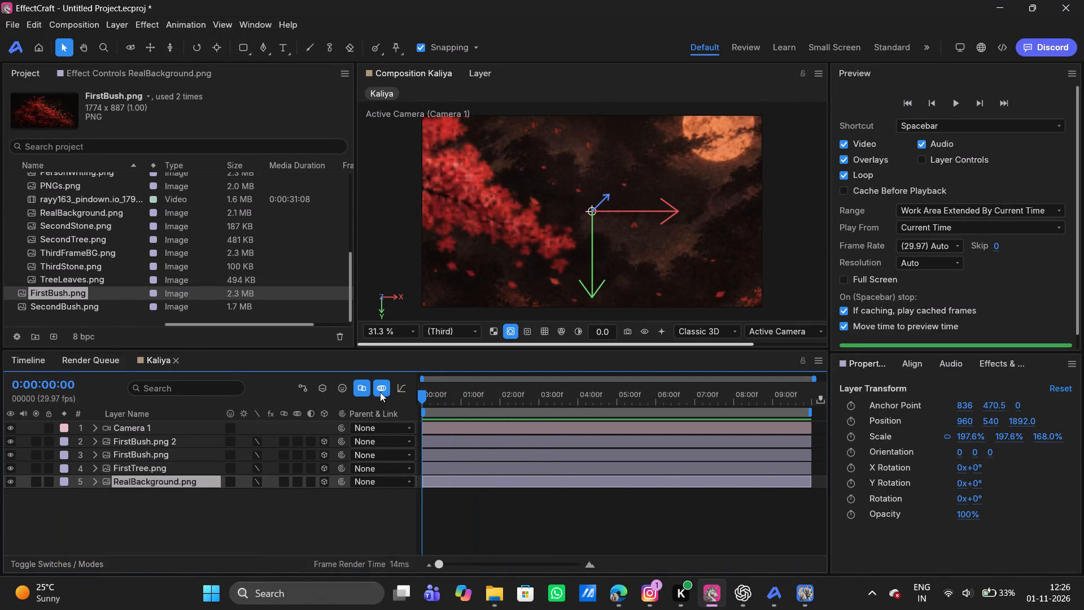
left_click_drag(380, 392, 355, 391)
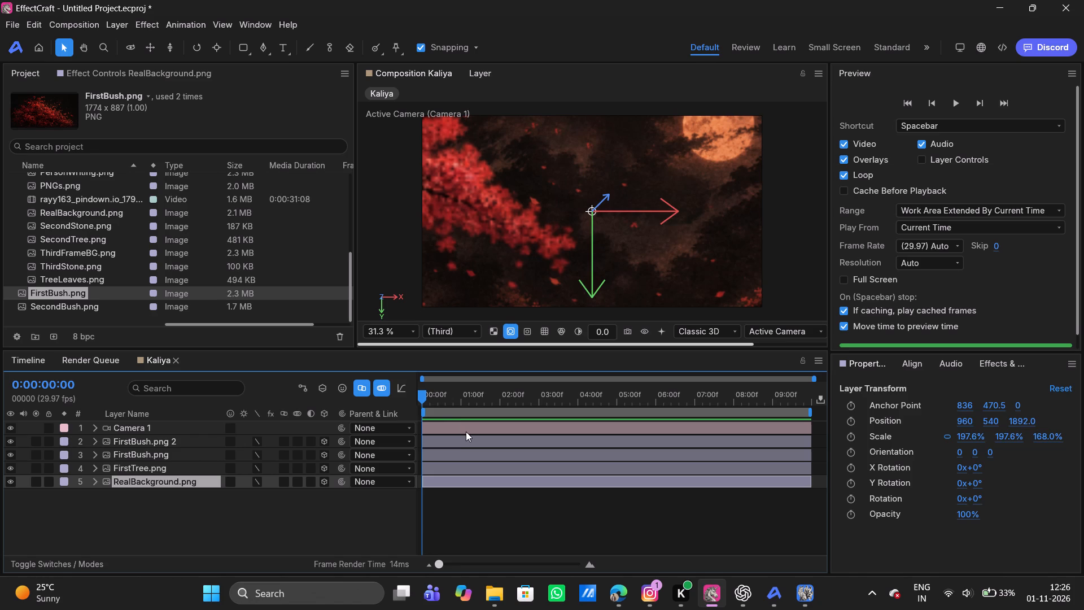
left_click(466, 432)
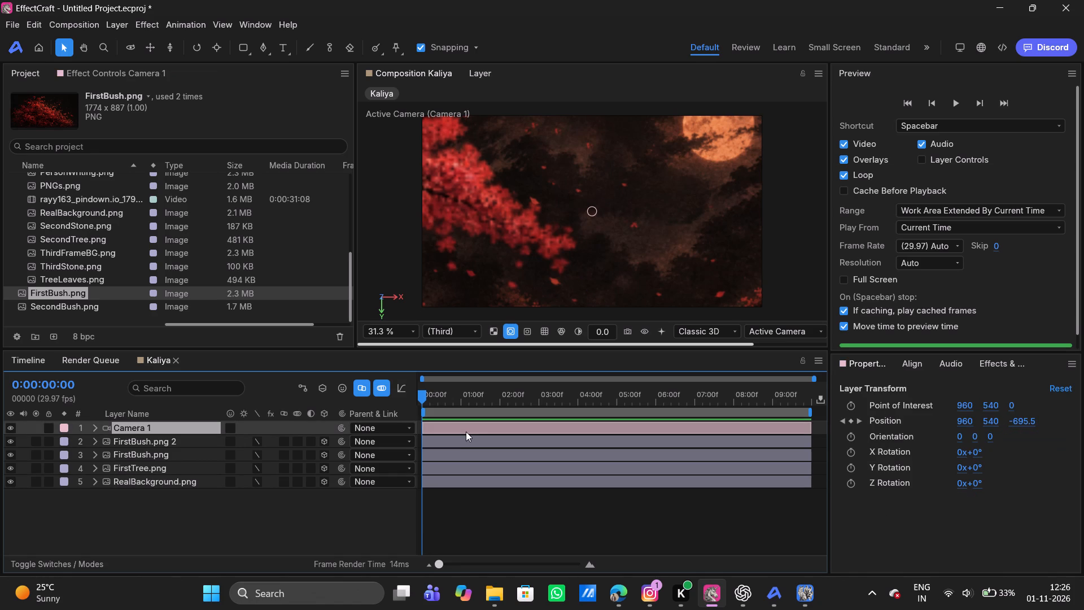
left_click(435, 485)
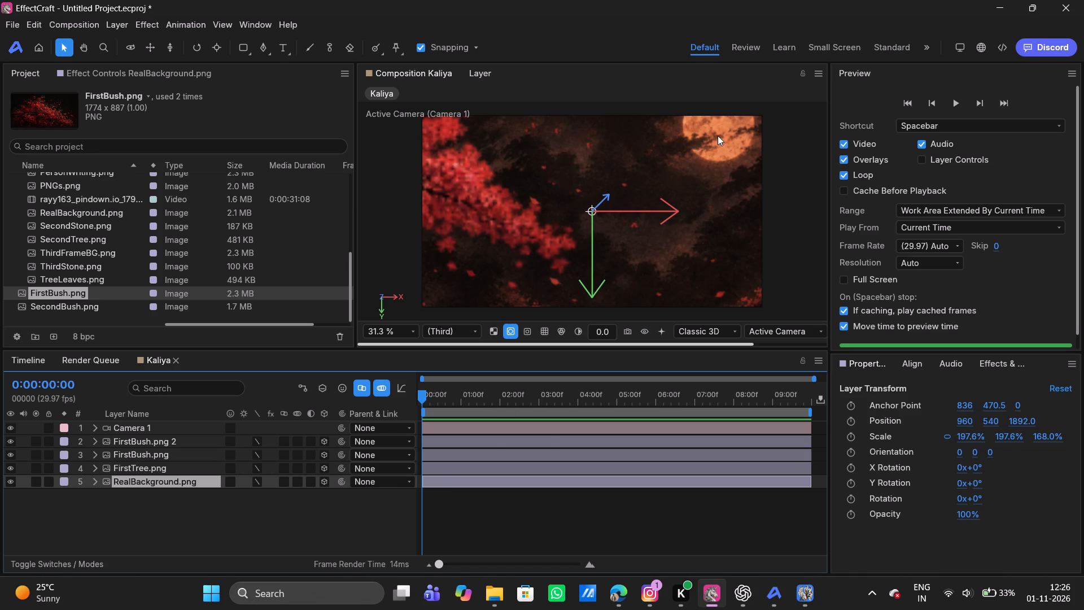
left_click_drag(421, 394, 570, 387)
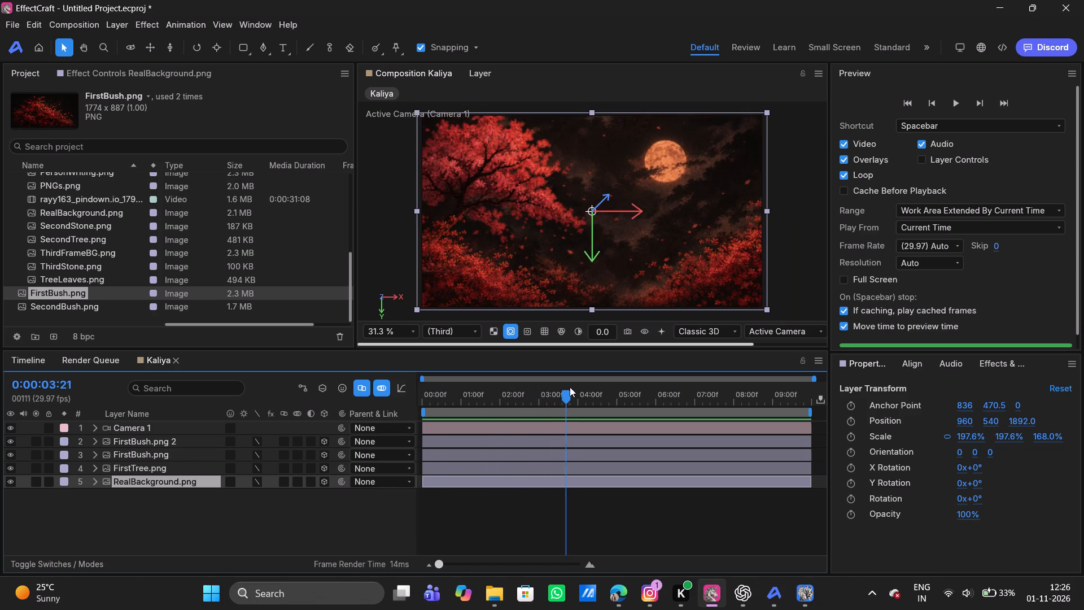
left_click_drag(570, 387, 362, 380)
left_click_drag(424, 394, 576, 394)
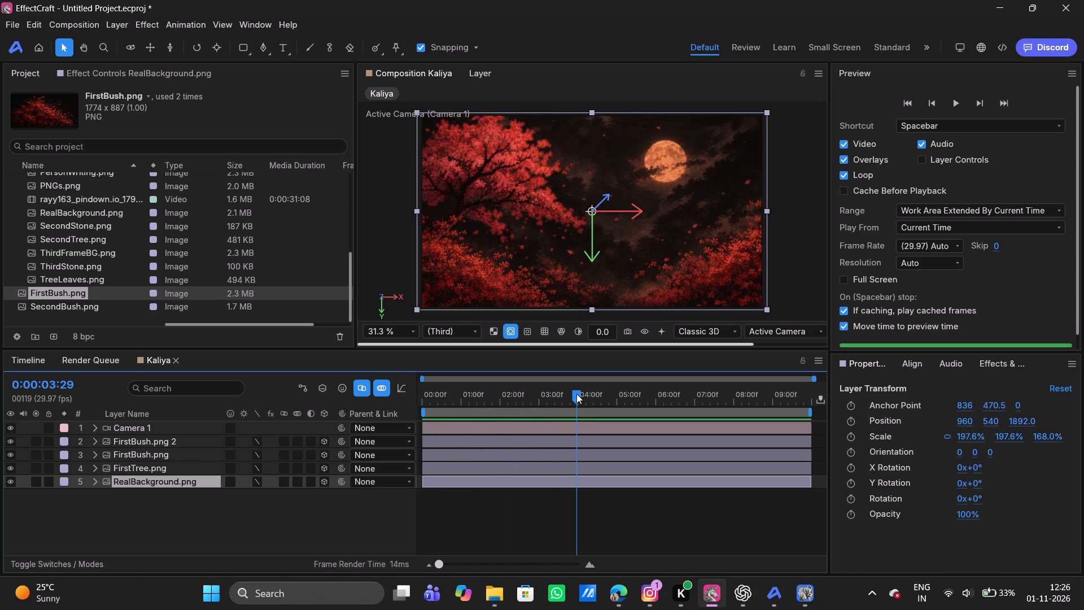
Select the FirstBush.png layer and rearrange the workspace so Effects & Presets is open with wider Preview, effects and Project areas.
left_click(445, 468)
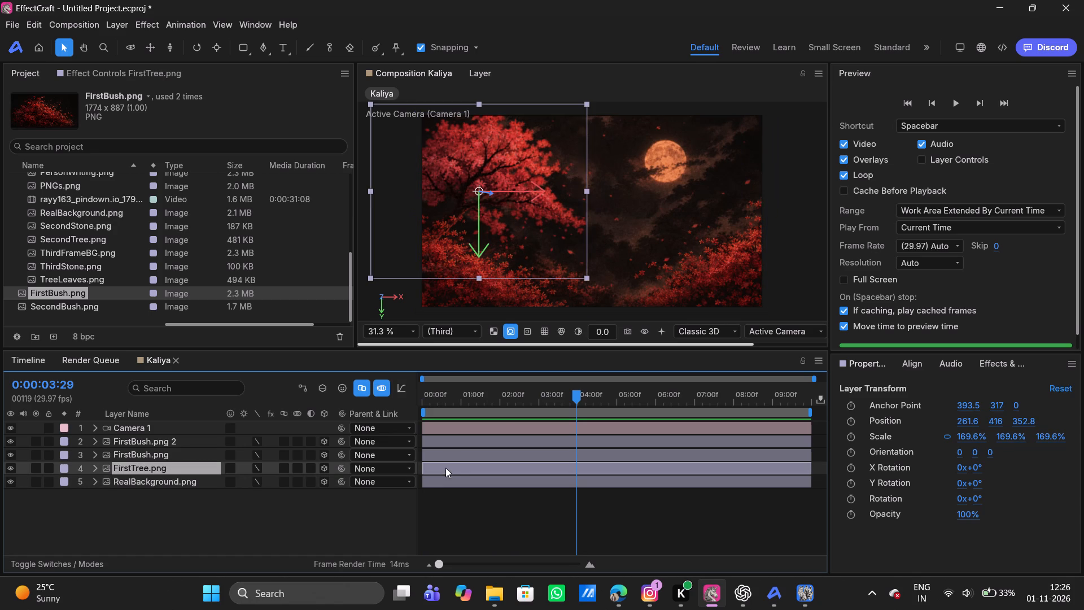
left_click(469, 456)
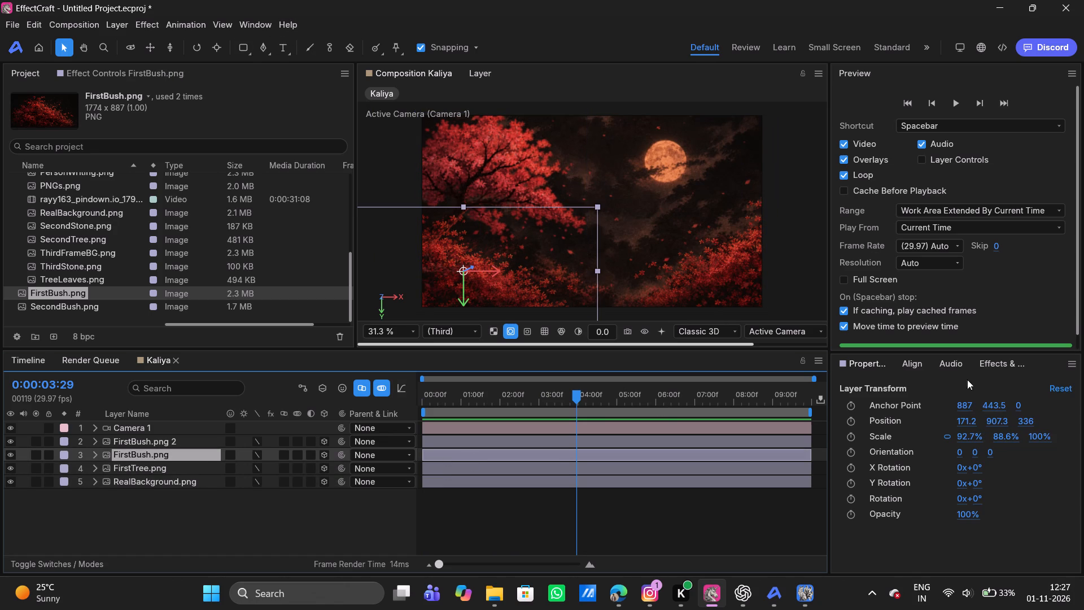
left_click(1000, 359)
left_click(696, 50)
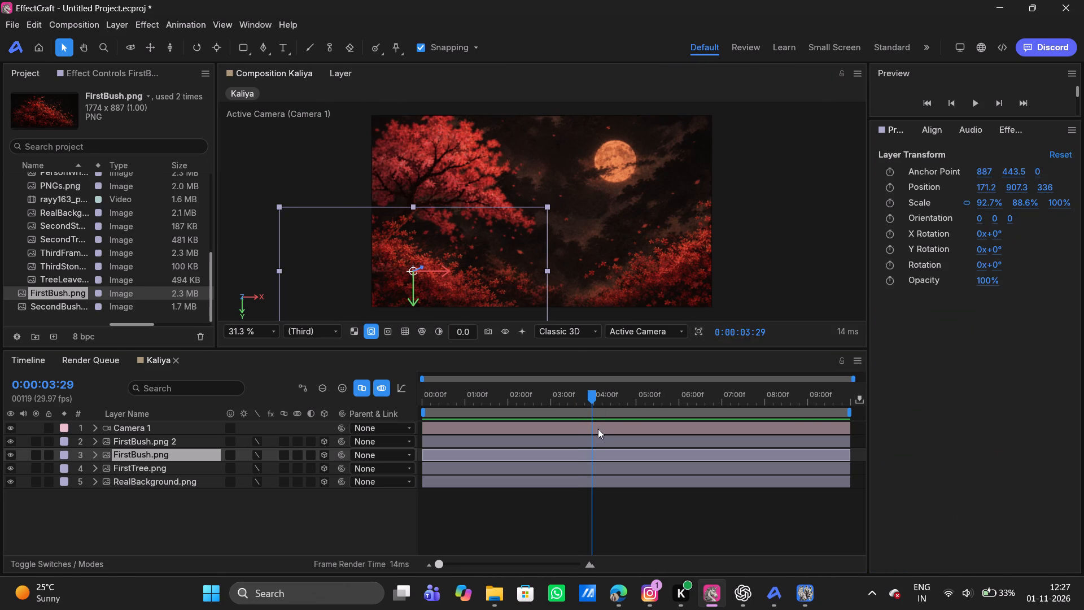
left_click(521, 454)
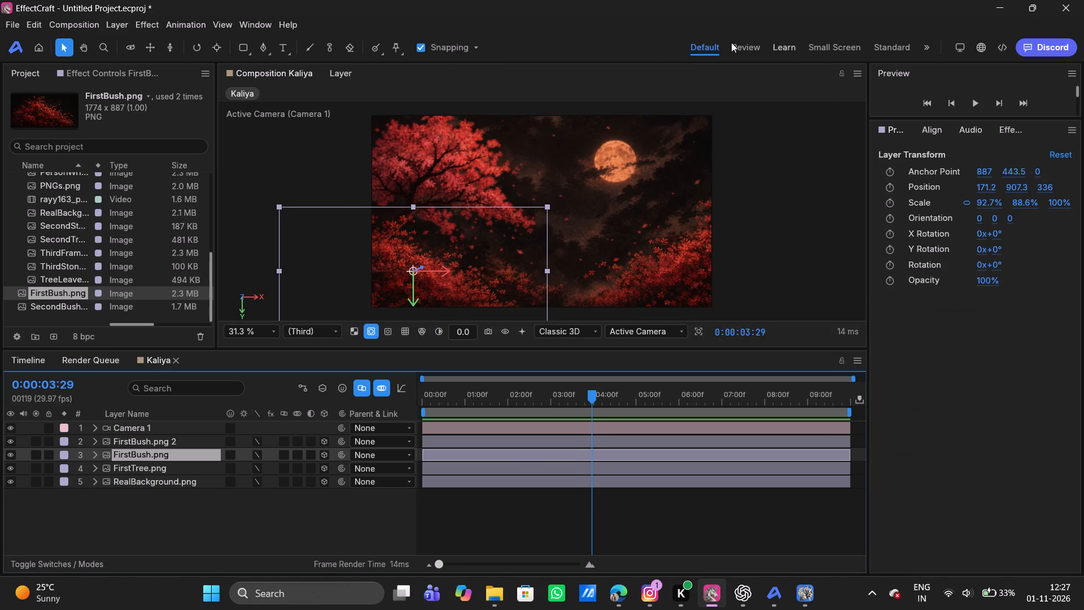
left_click(946, 117)
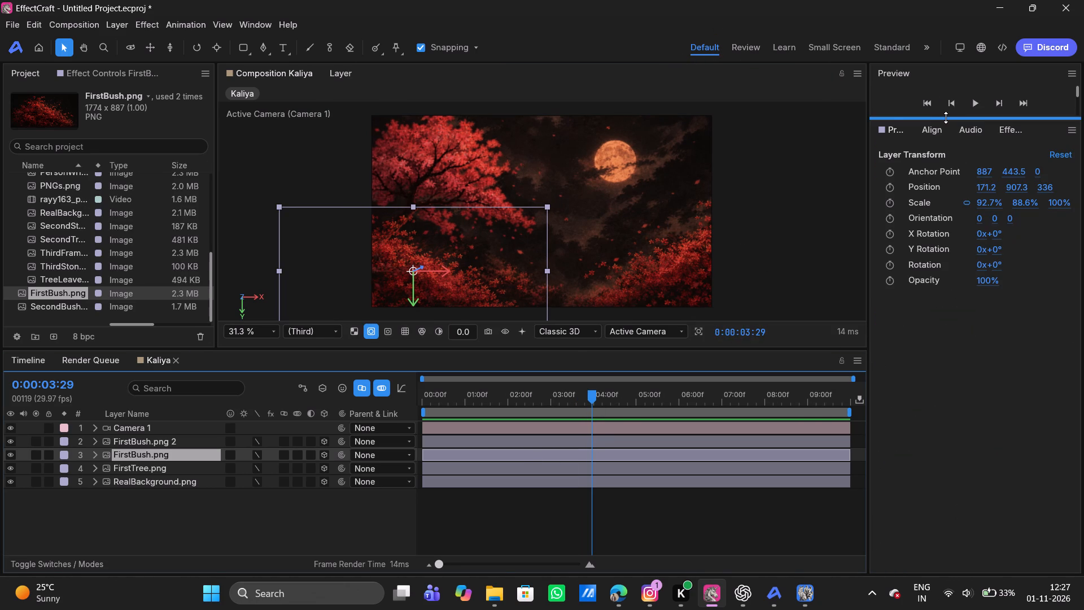
left_click_drag(946, 117, 947, 381)
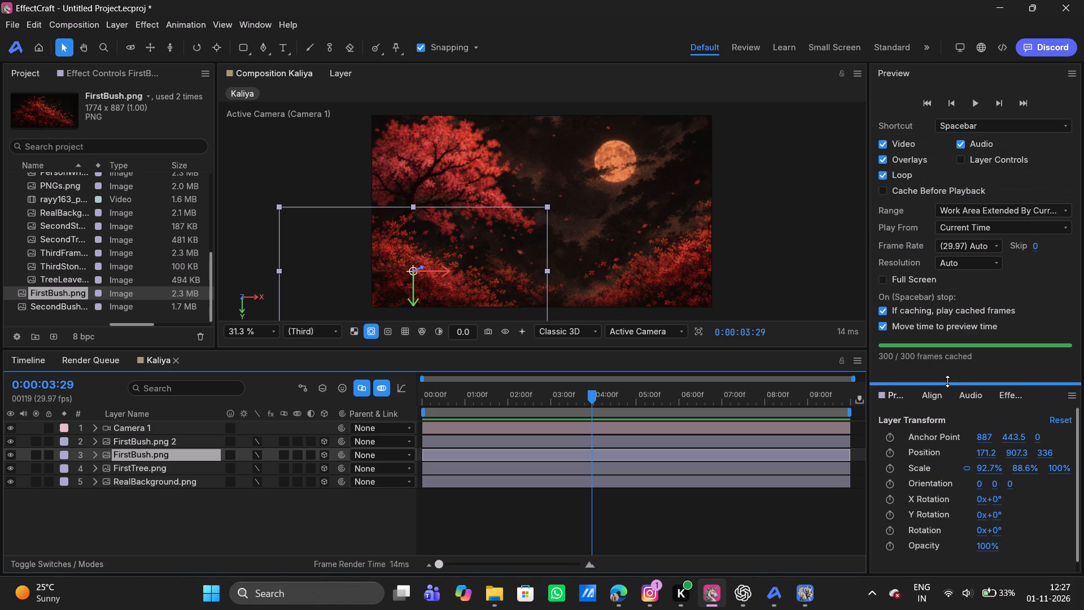
left_click_drag(947, 381, 951, 369)
left_click(1007, 381)
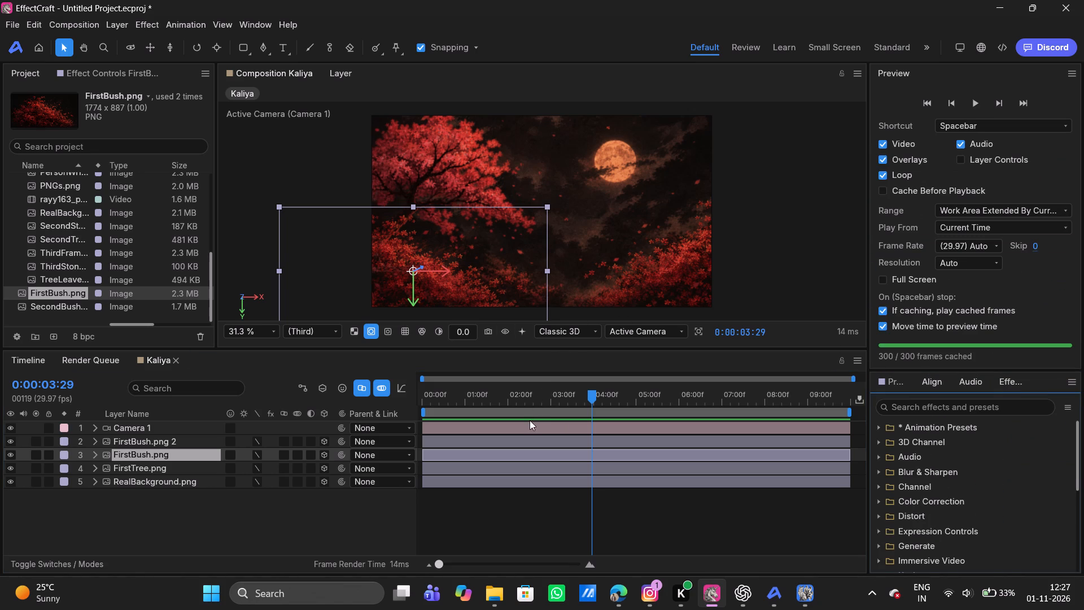
left_click(926, 400)
left_click_drag(866, 193, 833, 189)
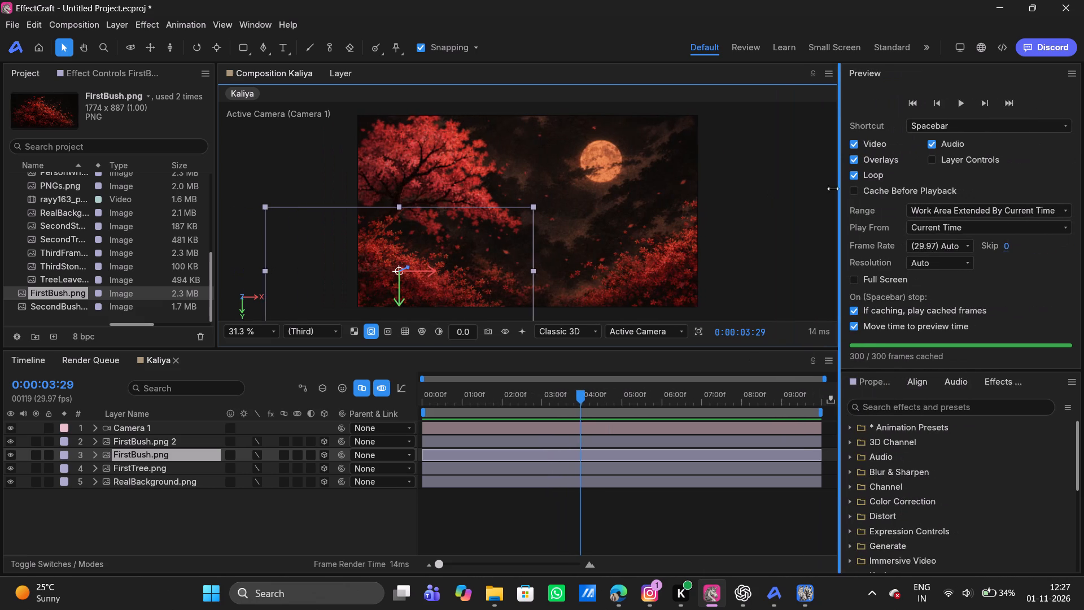
left_click_drag(833, 189, 802, 195)
left_click_drag(219, 193, 226, 193)
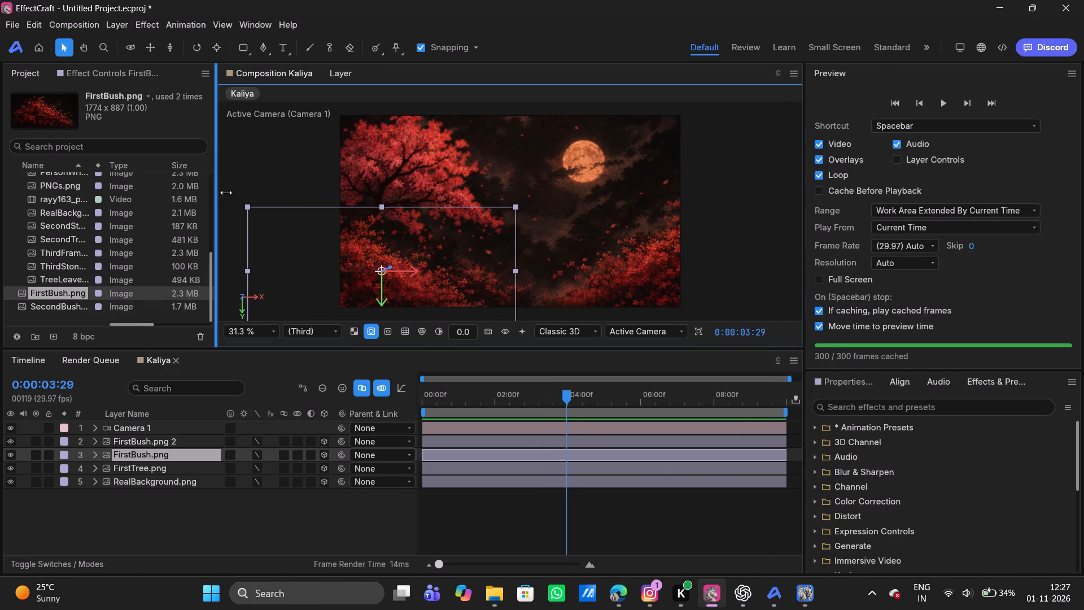
left_click_drag(226, 193, 348, 188)
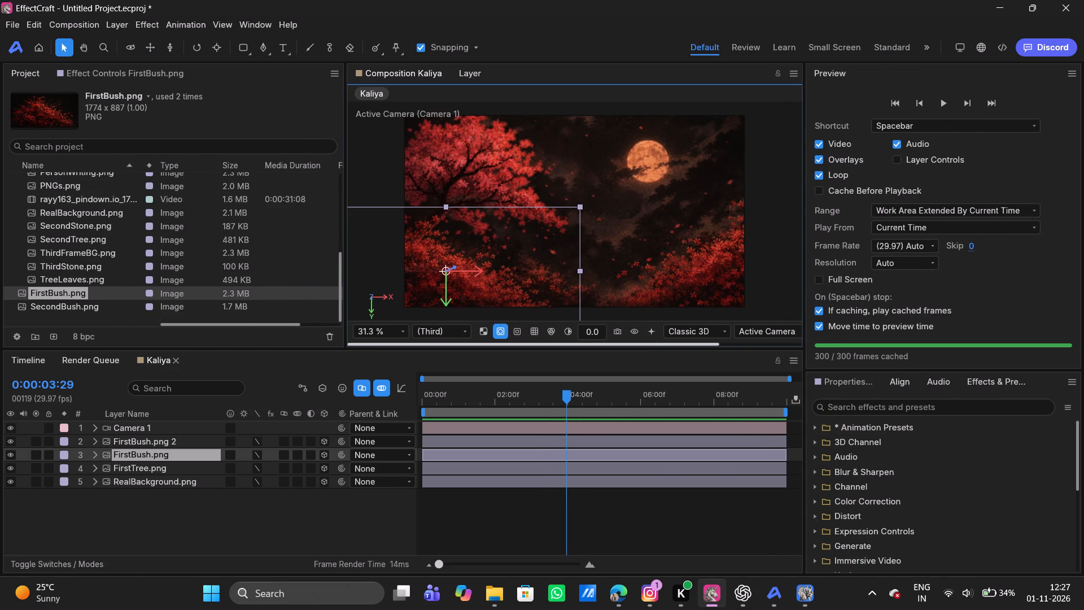
Find the Turbulent Displace effect by searching for "tu" and apply it to the FirstBush.png layer.
left_click(895, 407)
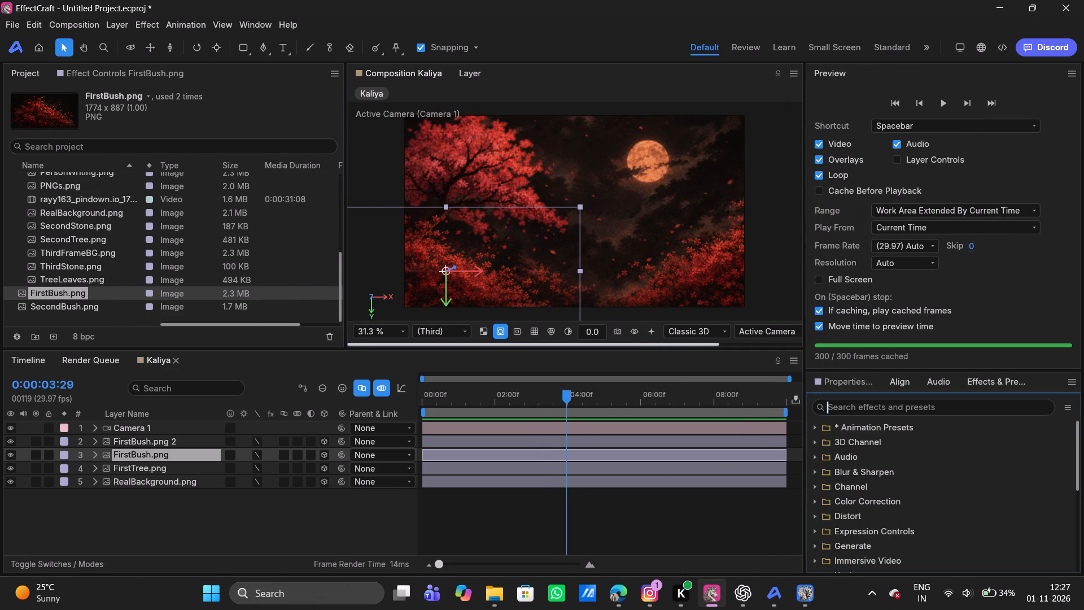
type("tu")
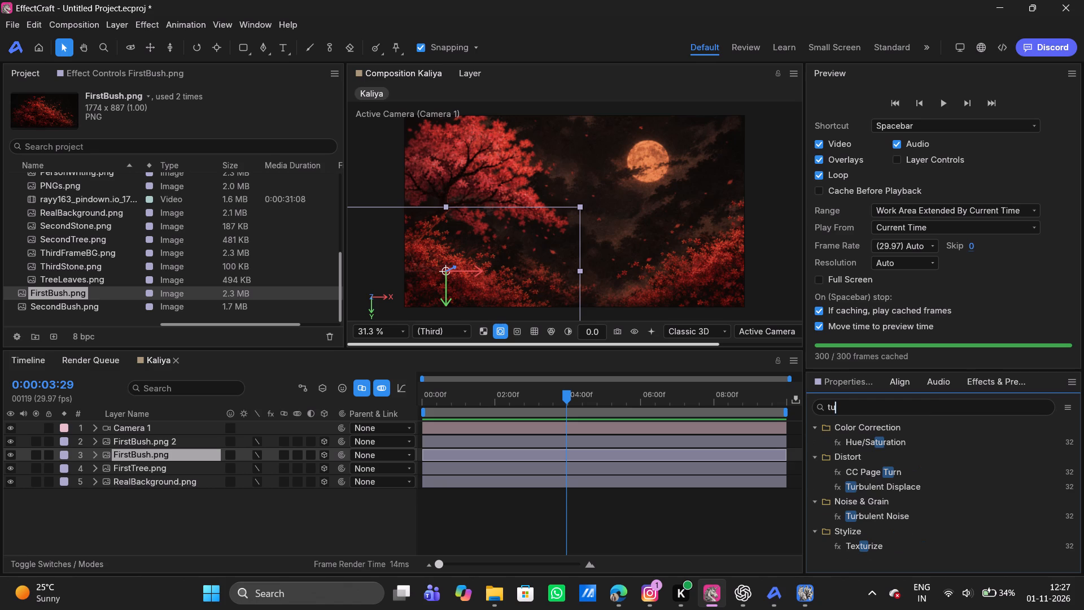
left_click_drag(873, 489, 613, 482)
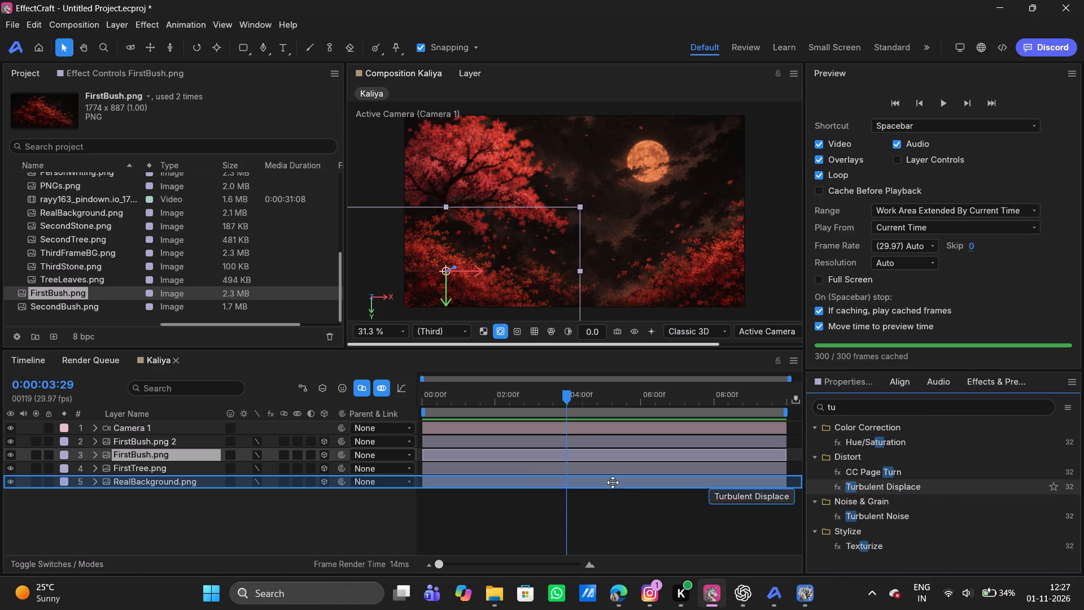
left_click_drag(613, 482, 523, 454)
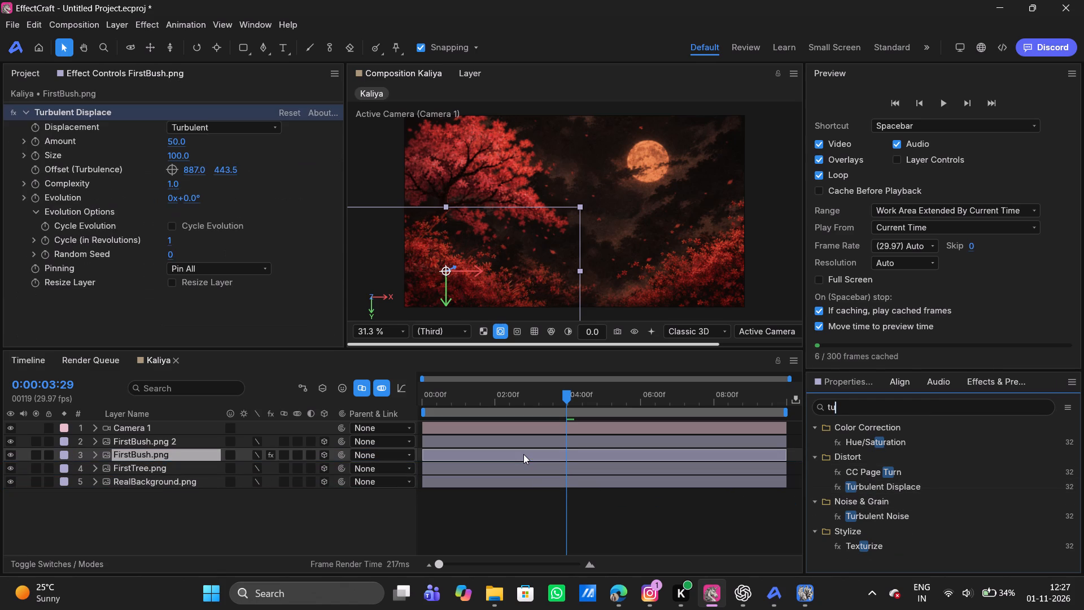
Enable keyframing for Turbulent Displace Amount and Size on FirstBush.png at 0:00:03:22.
left_click_drag(567, 396, 486, 393)
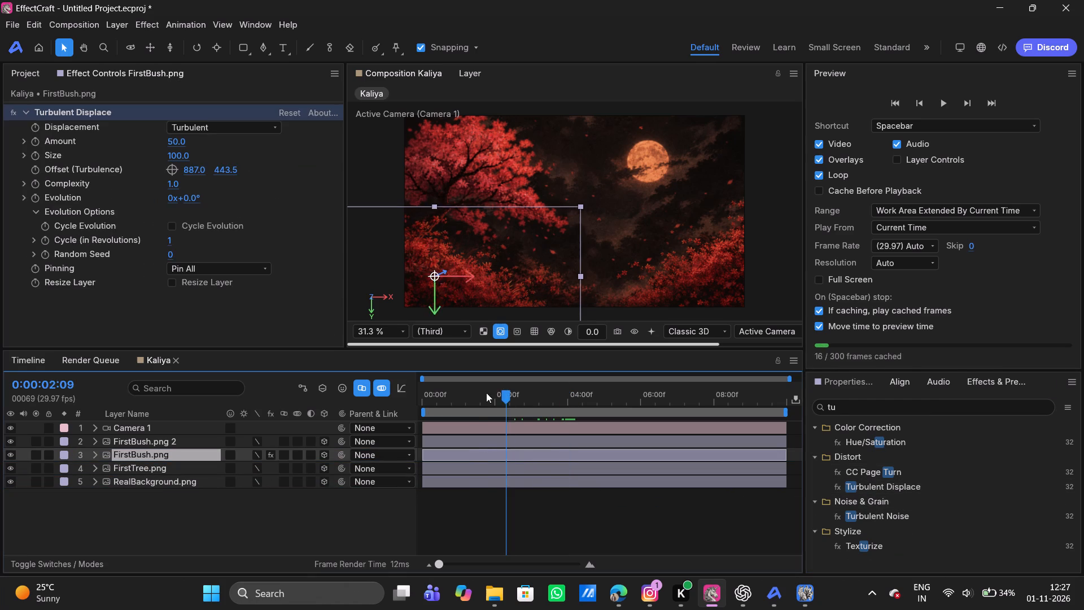
left_click_drag(486, 393, 380, 398)
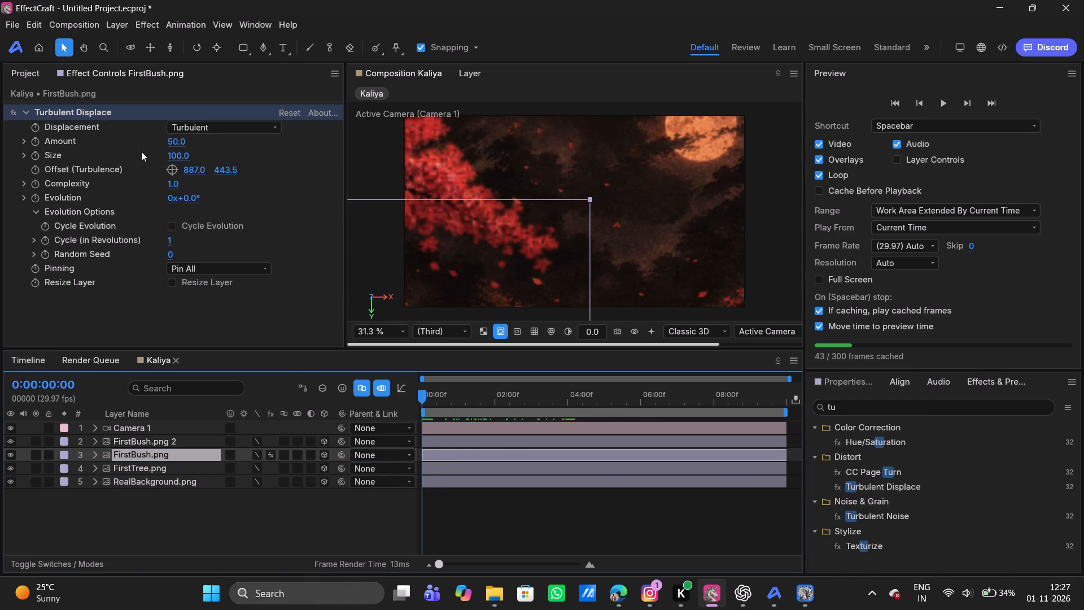
left_click_drag(422, 396, 561, 394)
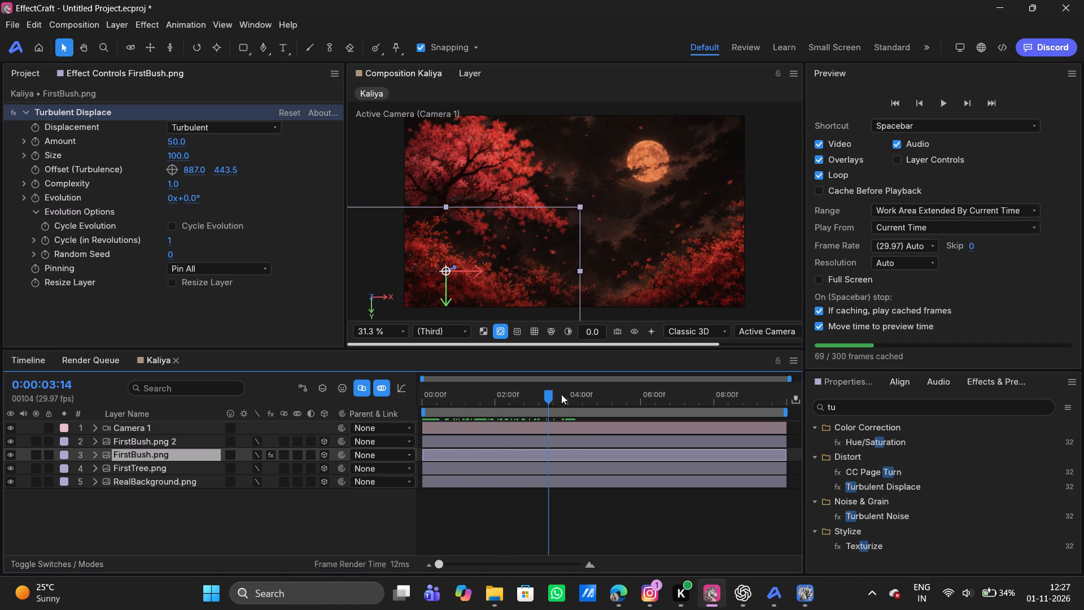
left_click_drag(561, 394, 558, 394)
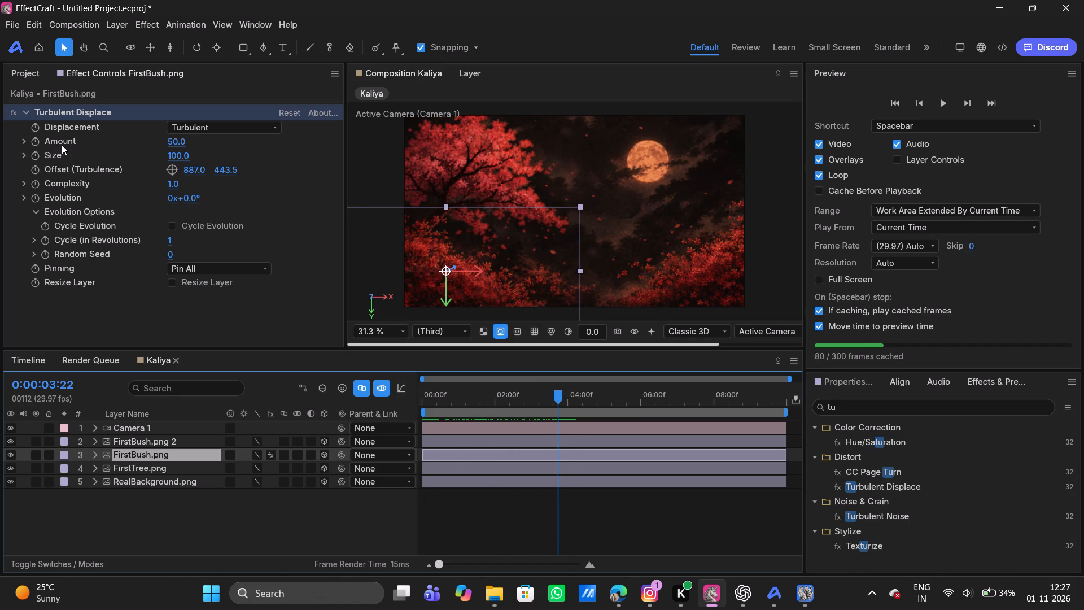
left_click(36, 140)
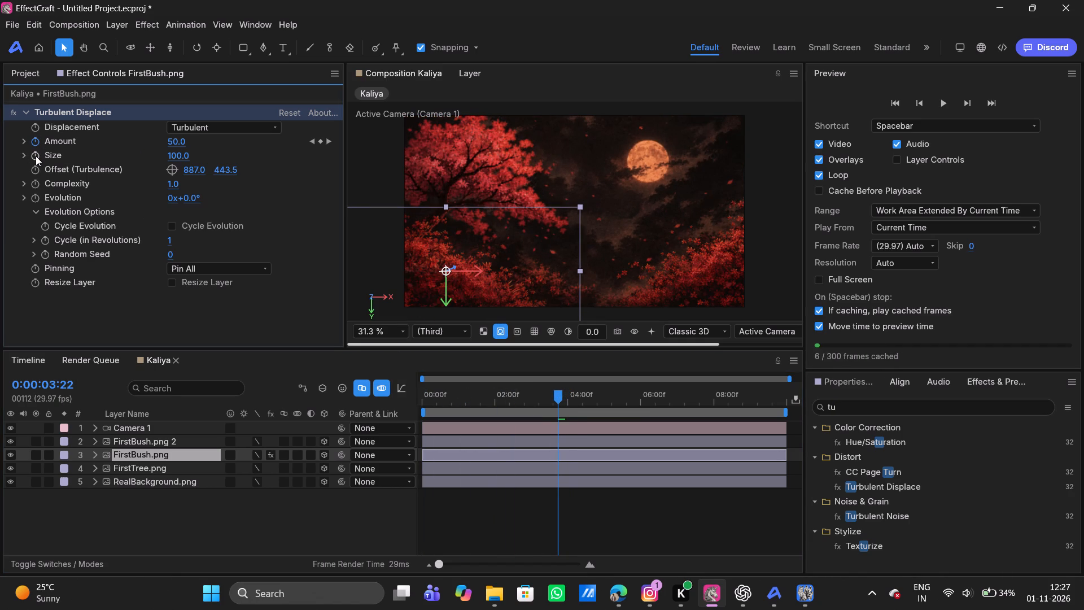
left_click(36, 156)
At 0:00:00:00, enter 0 for both the Amount and Size of FirstBush.png's Turbulent Displace, and deselect the layer.
left_click_drag(456, 402, 330, 399)
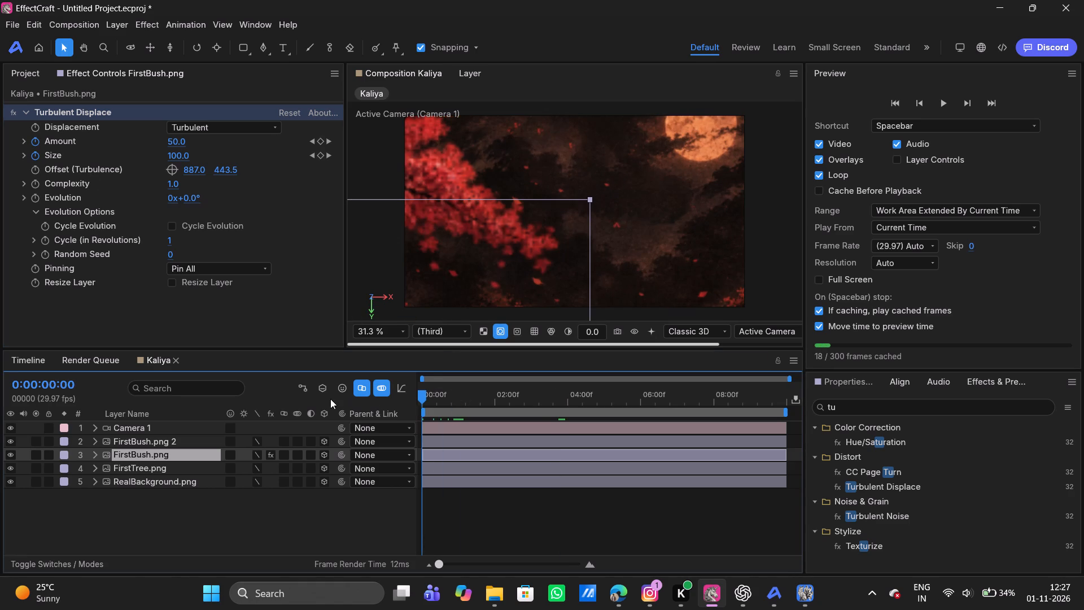
left_click_drag(330, 399, 326, 399)
double_click(176, 143)
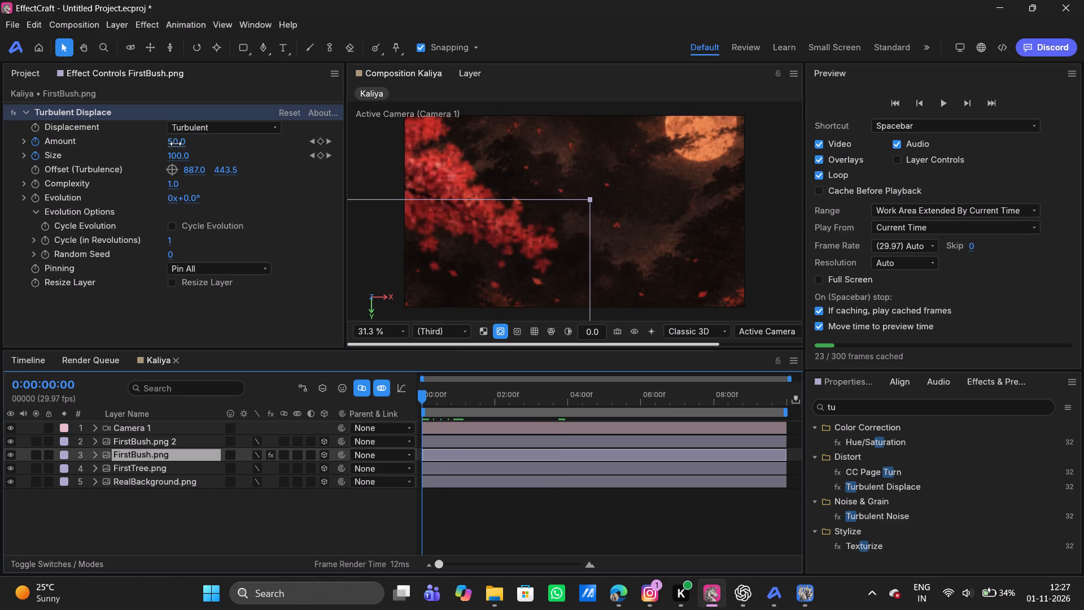
key("BackSpace")
key("0")
key("Return")
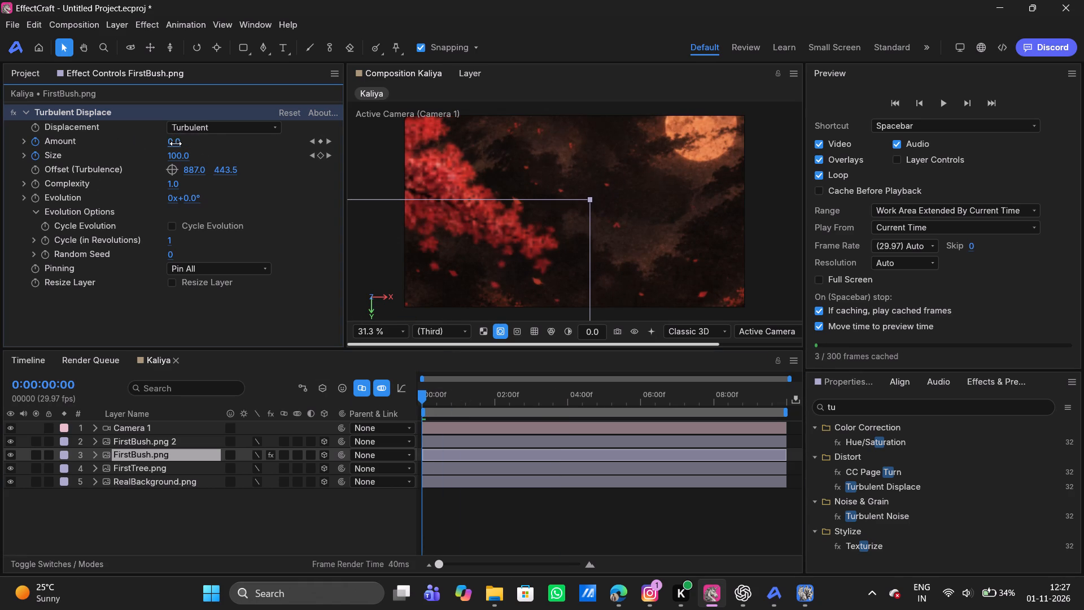
double_click(176, 156)
key("BackSpace")
key("0")
key("Return")
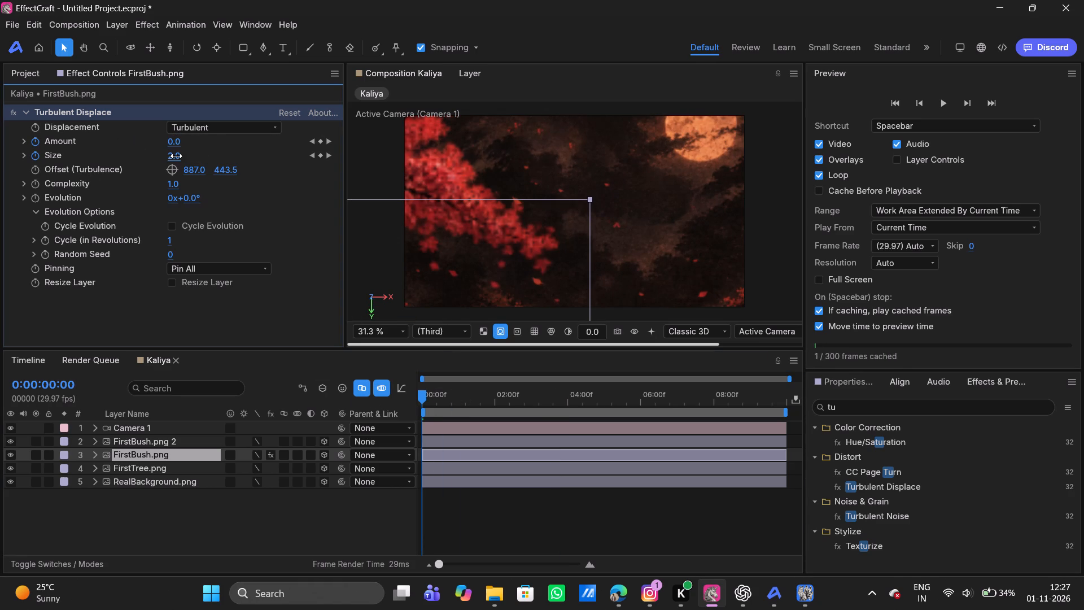
left_click(545, 516)
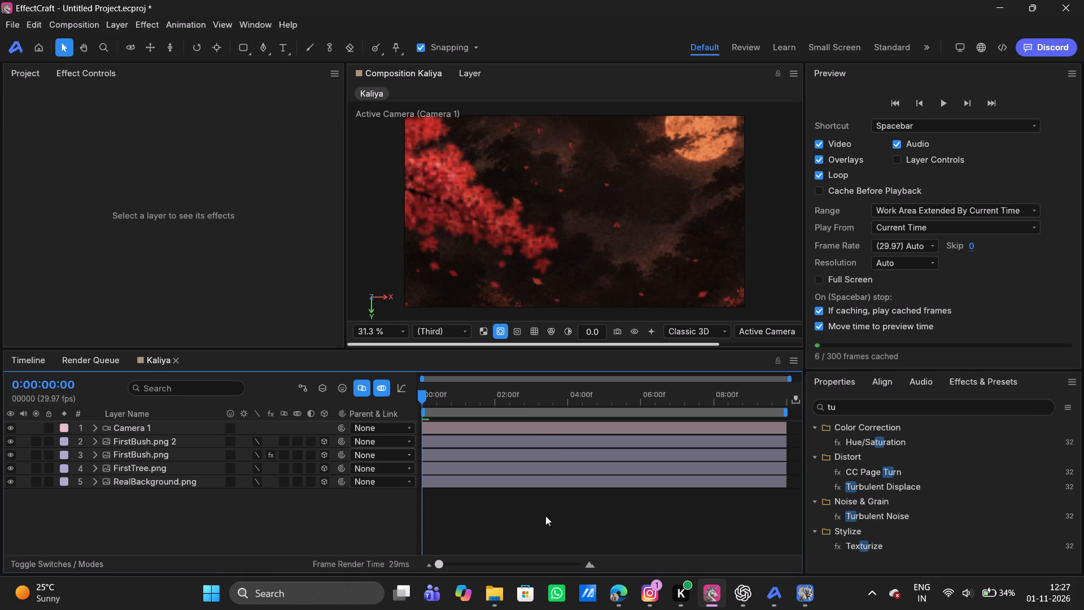
Play and scrub through the Kaliya composition to review the camera move and the foliage motion.
key("space")
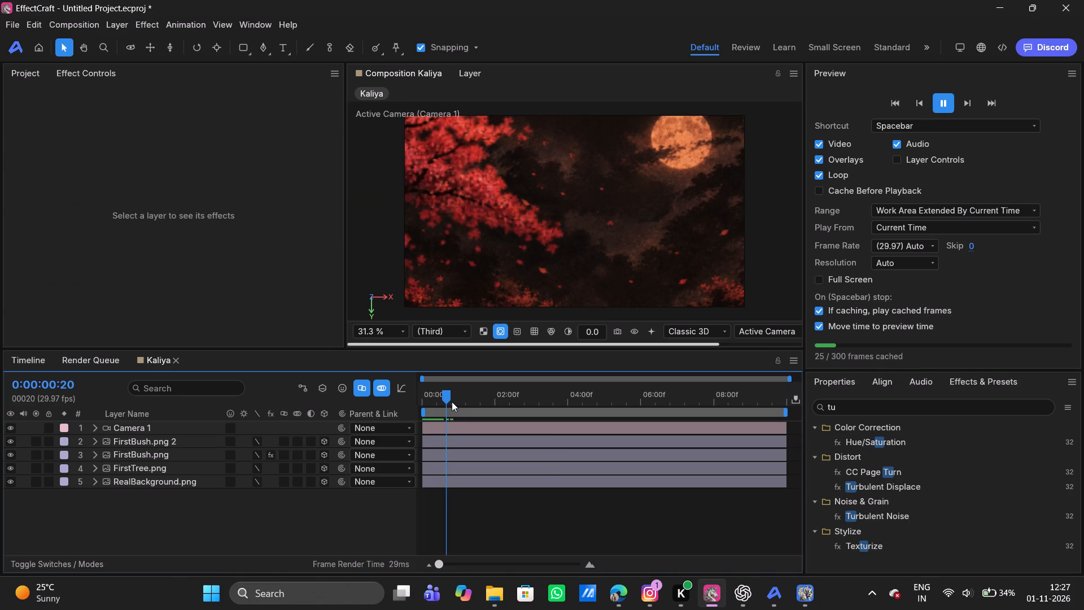
left_click_drag(475, 402, 452, 405)
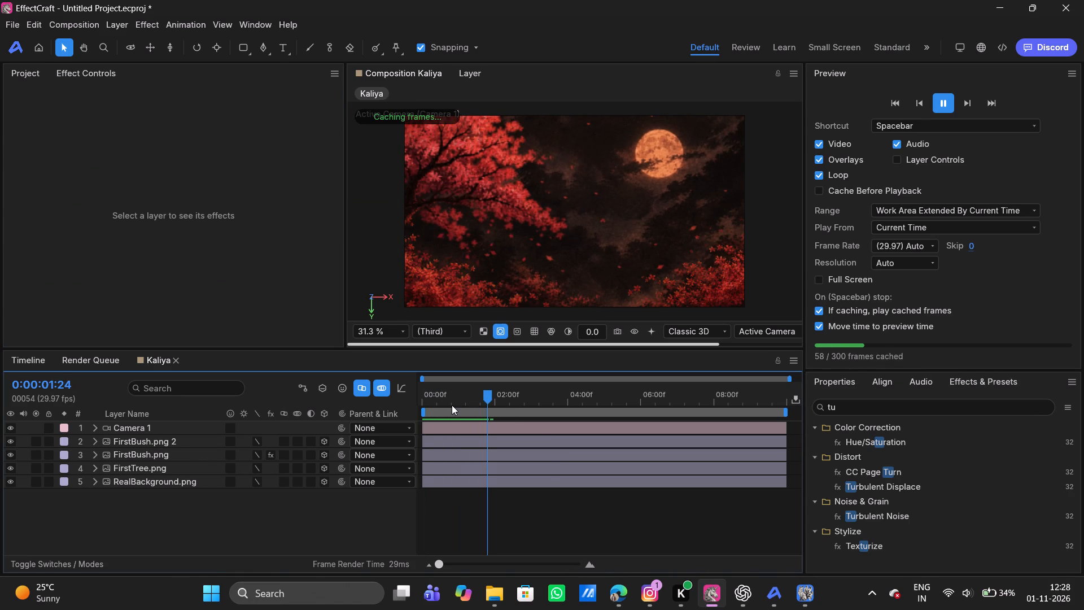
left_click_drag(452, 405, 410, 410)
key("space")
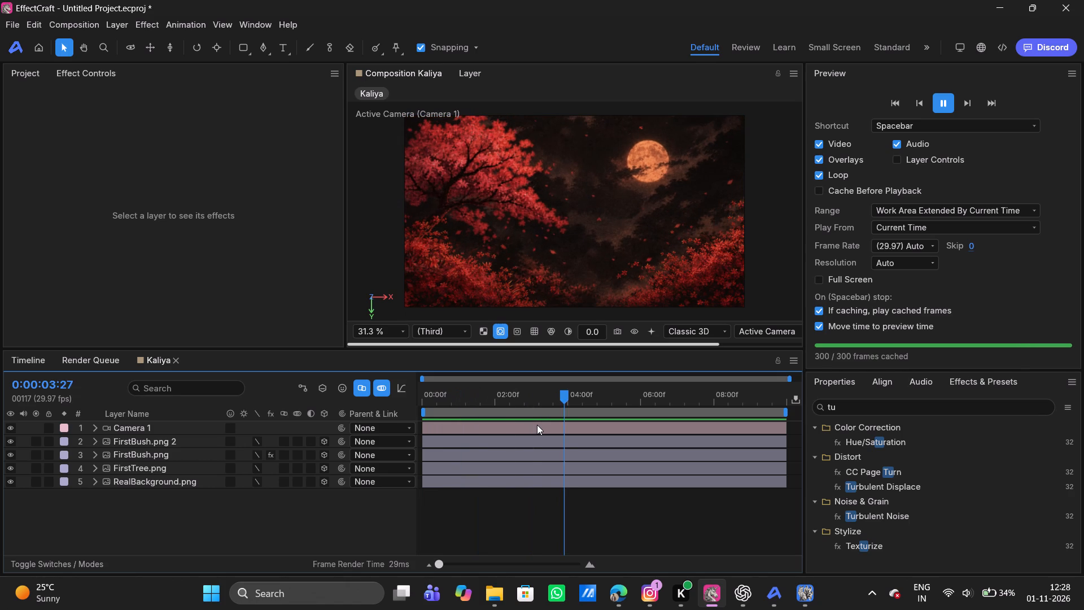
key("space")
left_click_drag(480, 394, 435, 394)
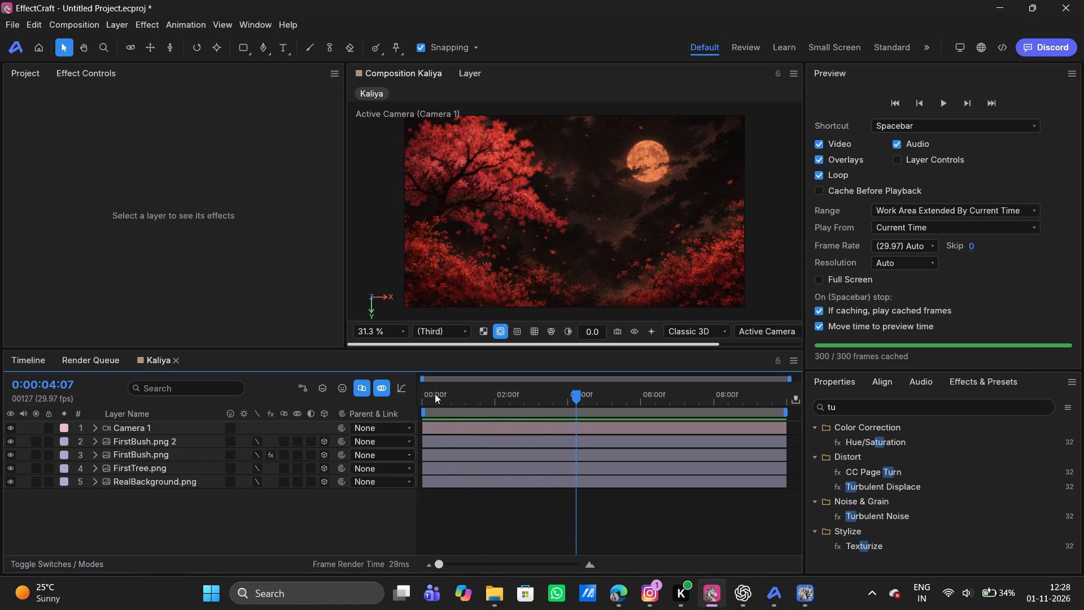
left_click_drag(435, 394, 390, 389)
left_click_drag(499, 391, 489, 392)
left_click_drag(489, 392, 488, 392)
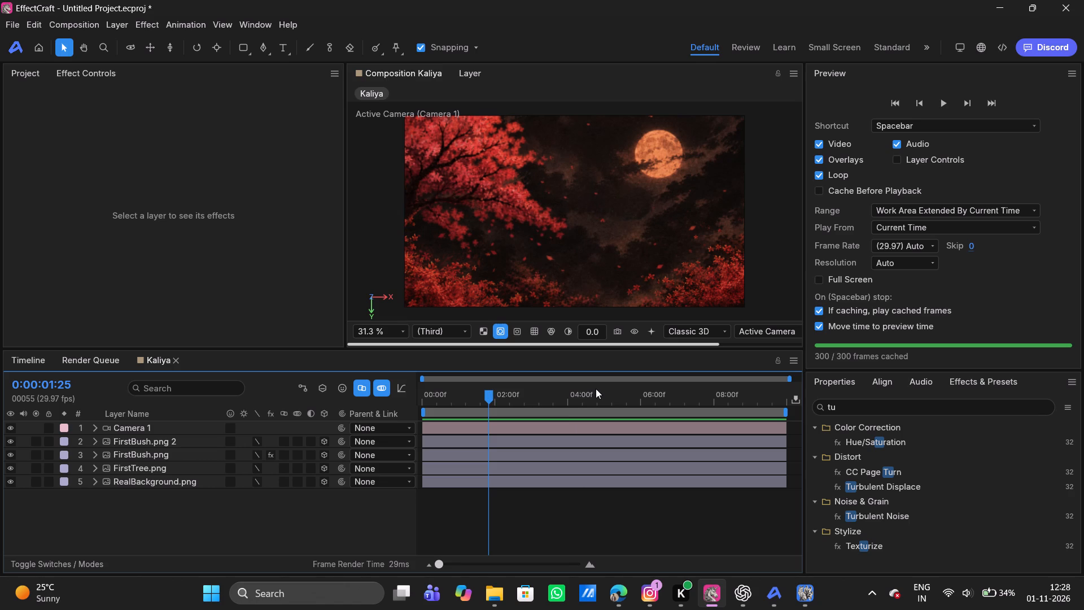
left_click_drag(596, 389, 596, 396)
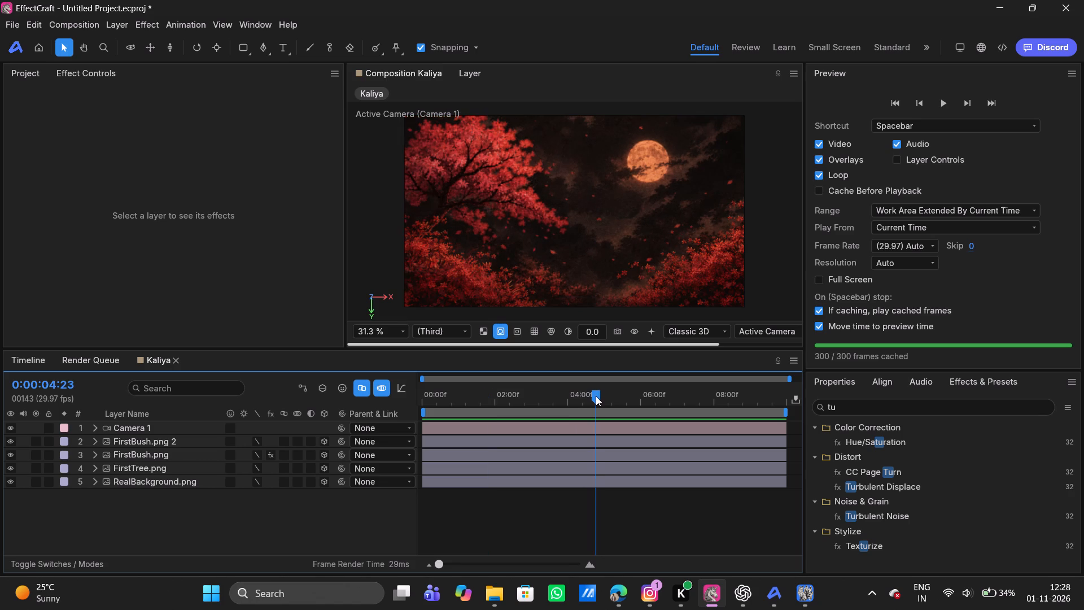
left_click_drag(585, 396, 583, 396)
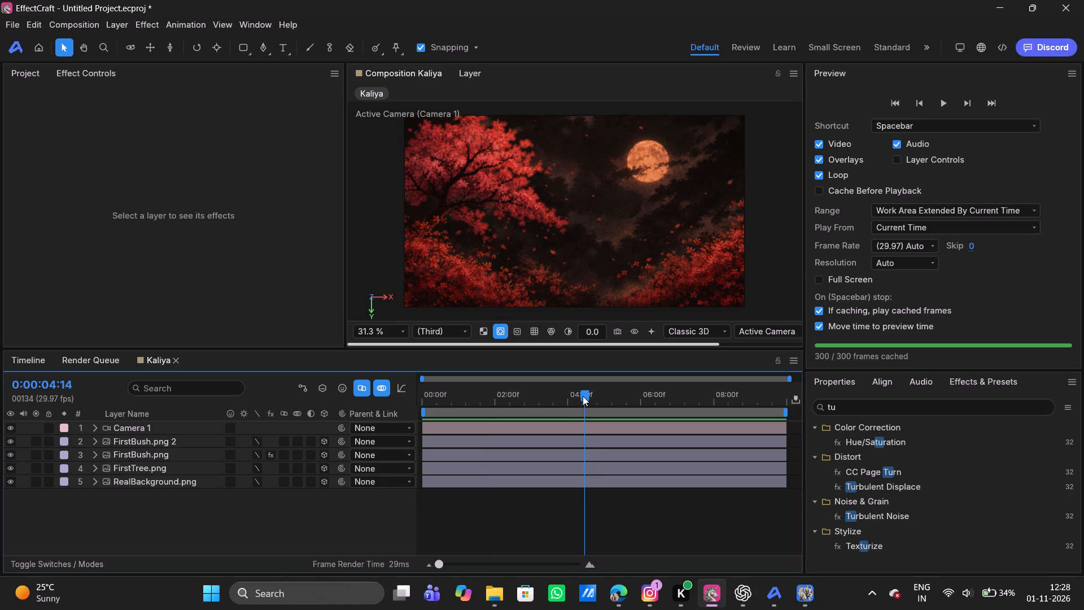
left_click_drag(583, 396, 519, 396)
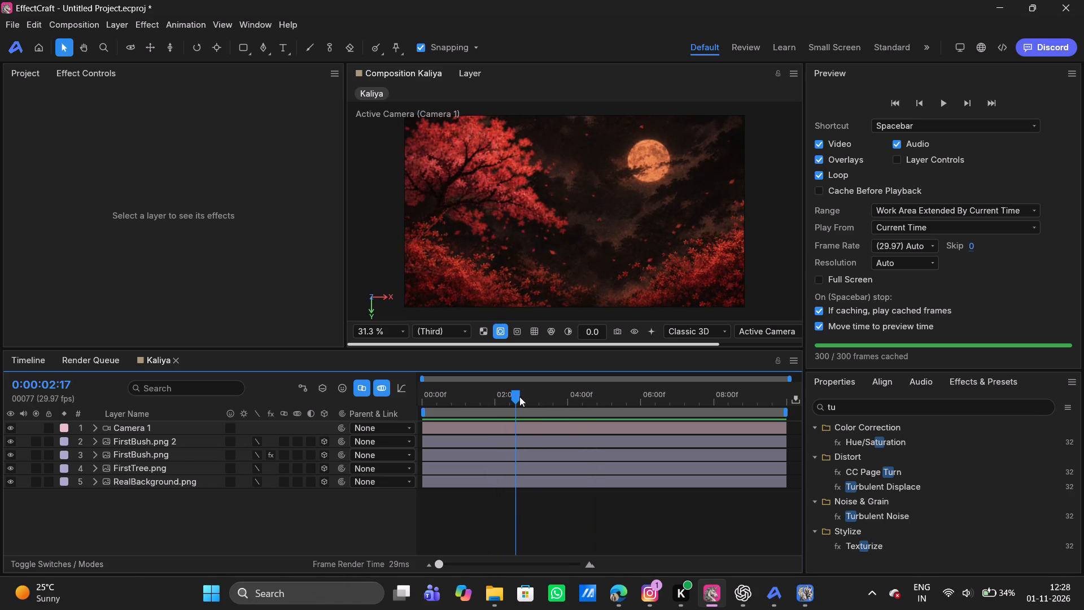
left_click_drag(519, 396, 535, 394)
Select the FirstTree.png layer.
left_click(474, 469)
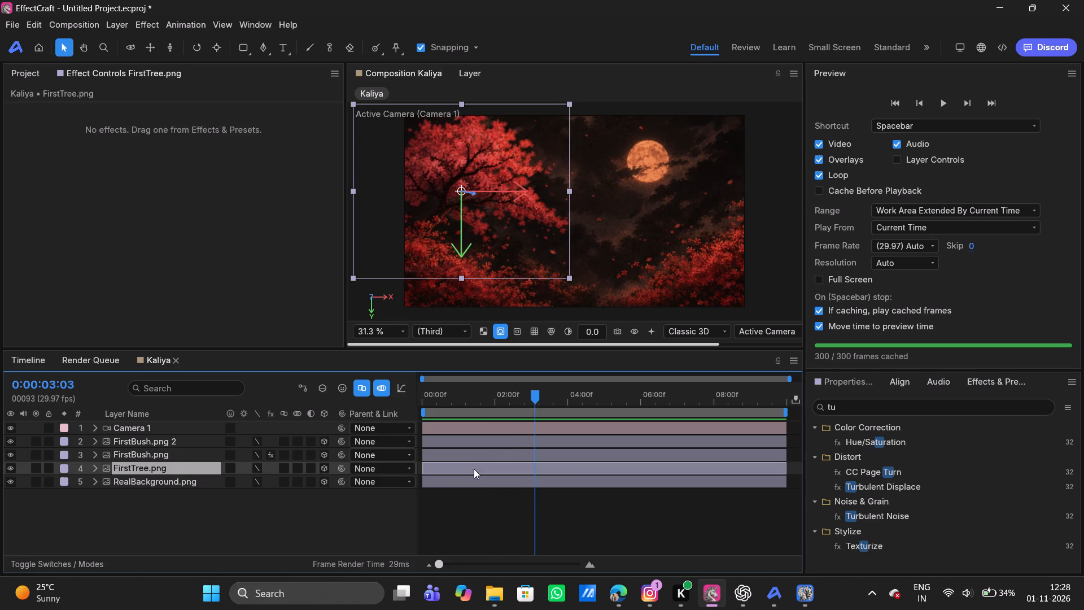
Switch to Microsoft Edge, open YouTube and search for "tree movement after effects".
left_click(611, 584)
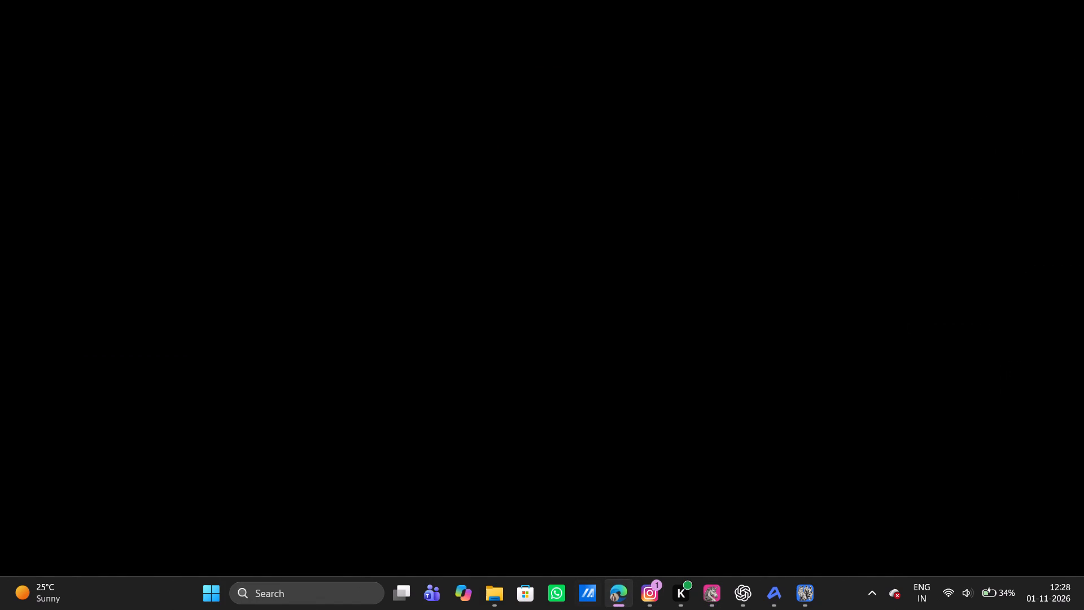
left_click(207, 37)
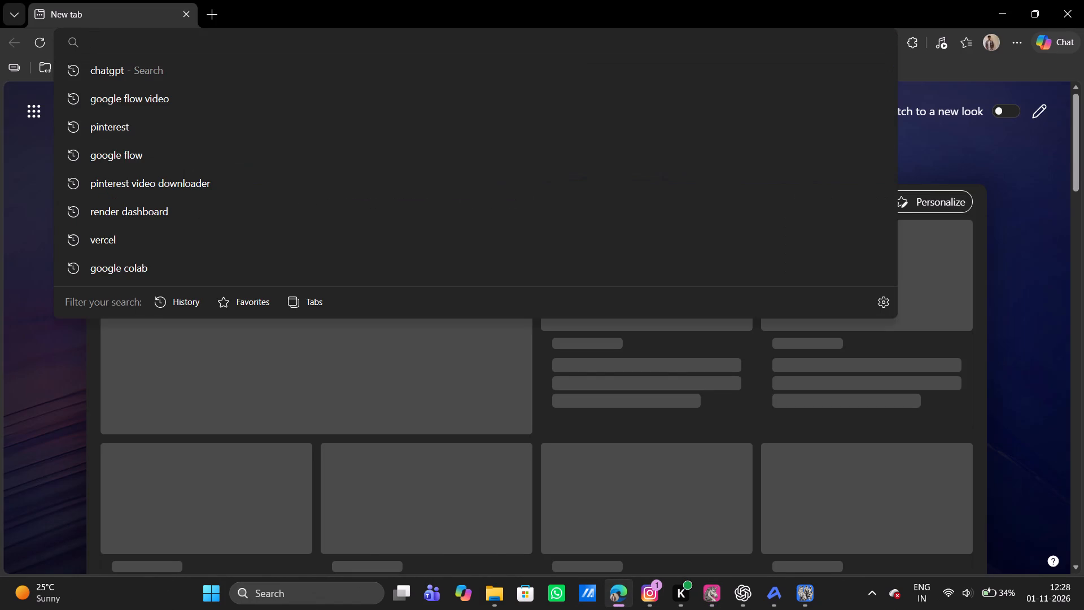
left_click(0, 190)
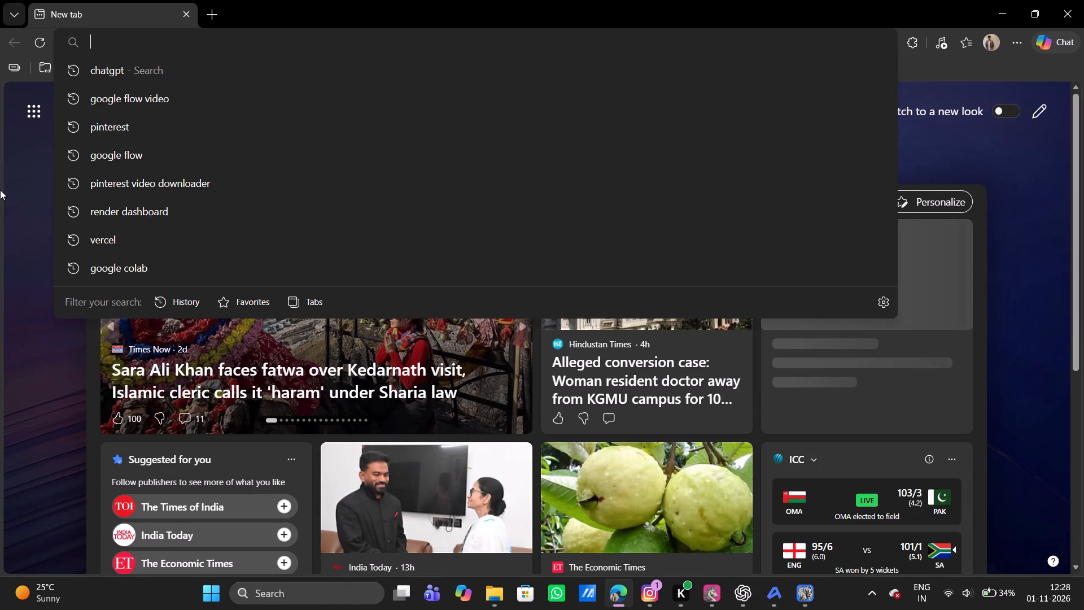
left_click(320, 159)
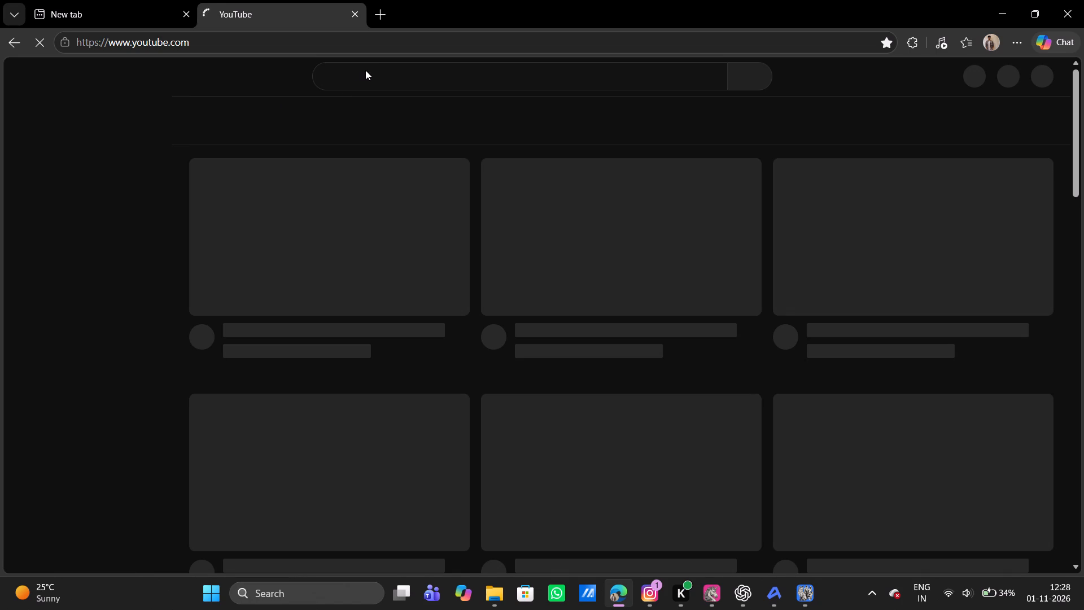
left_click(365, 70)
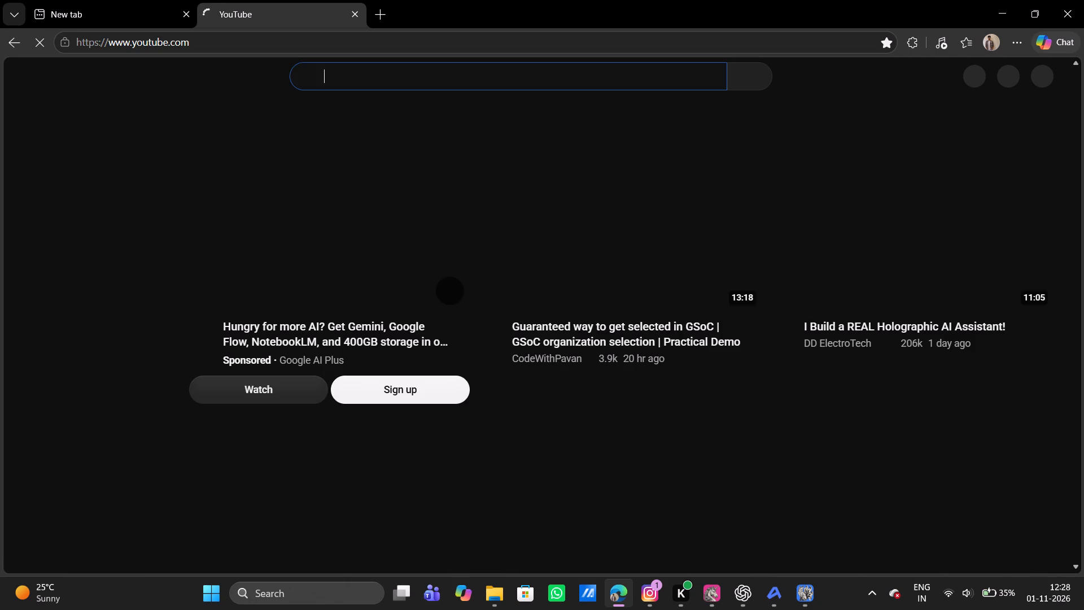
type("tree movem")
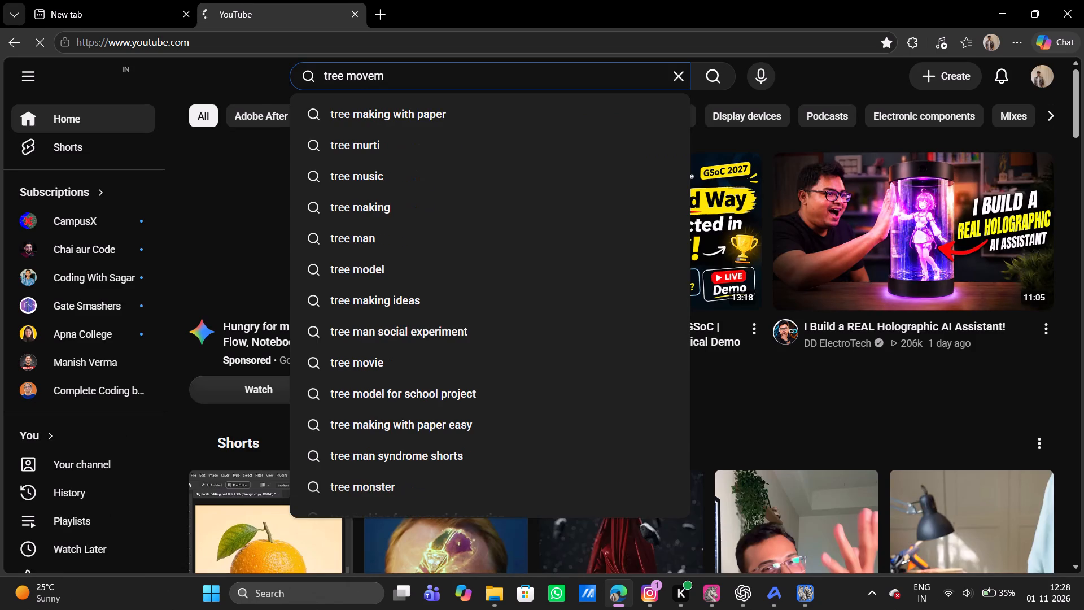
key("Down")
key("Return")
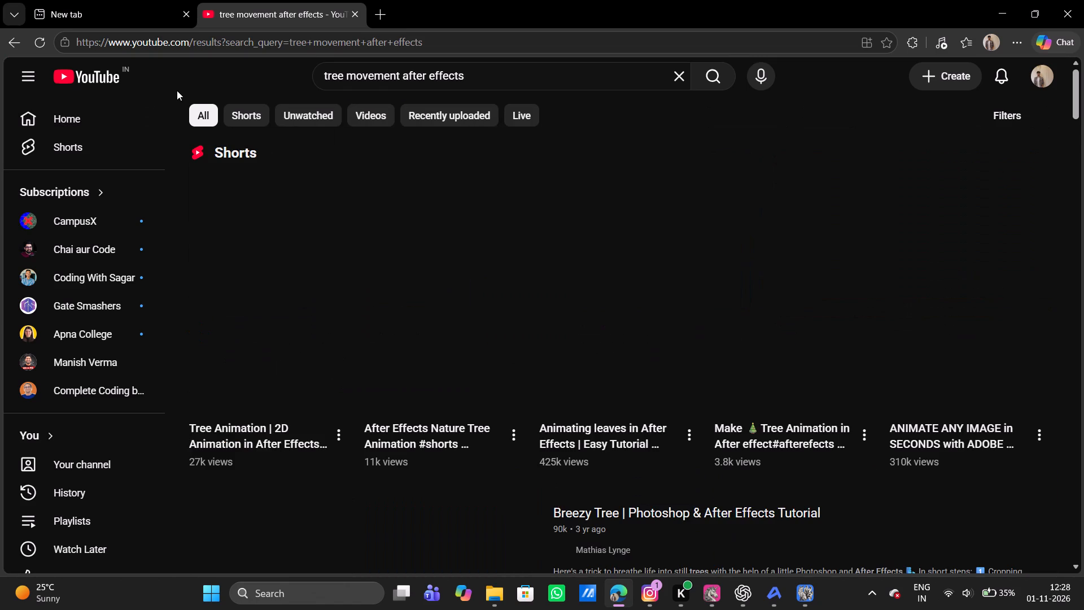
Watch the "After Effects Nature Tree Animation" Short, and return to the search results.
scroll(174, 140, "down", 1)
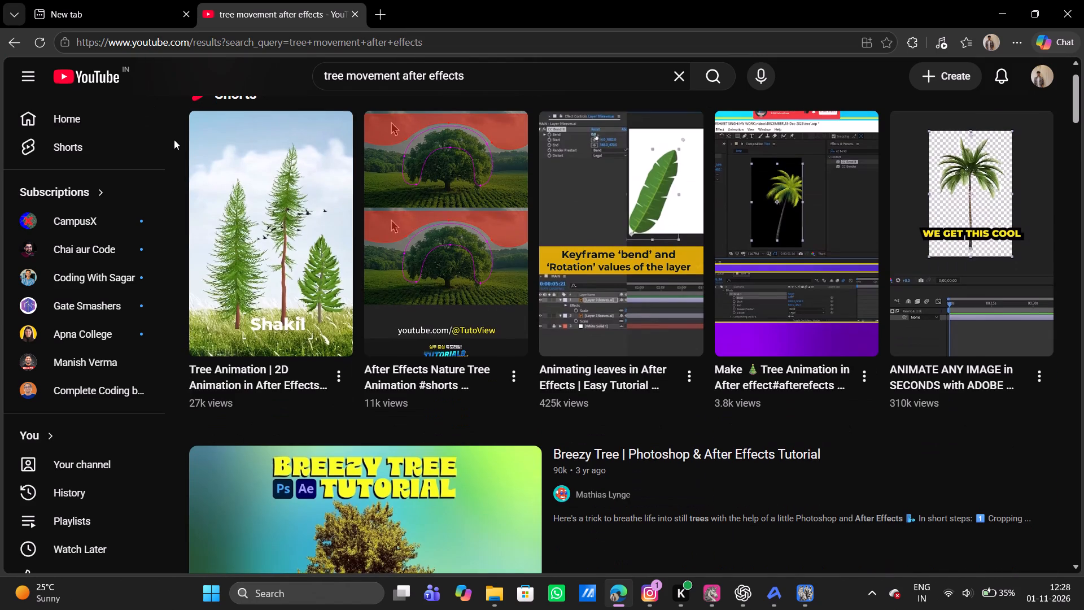
left_click(447, 154)
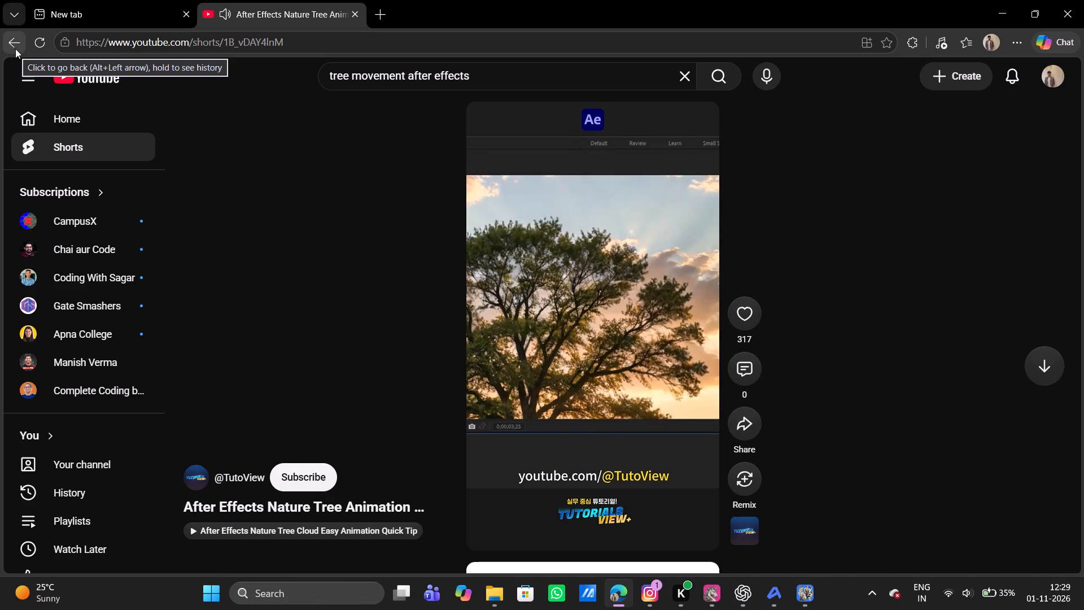
left_click(15, 49)
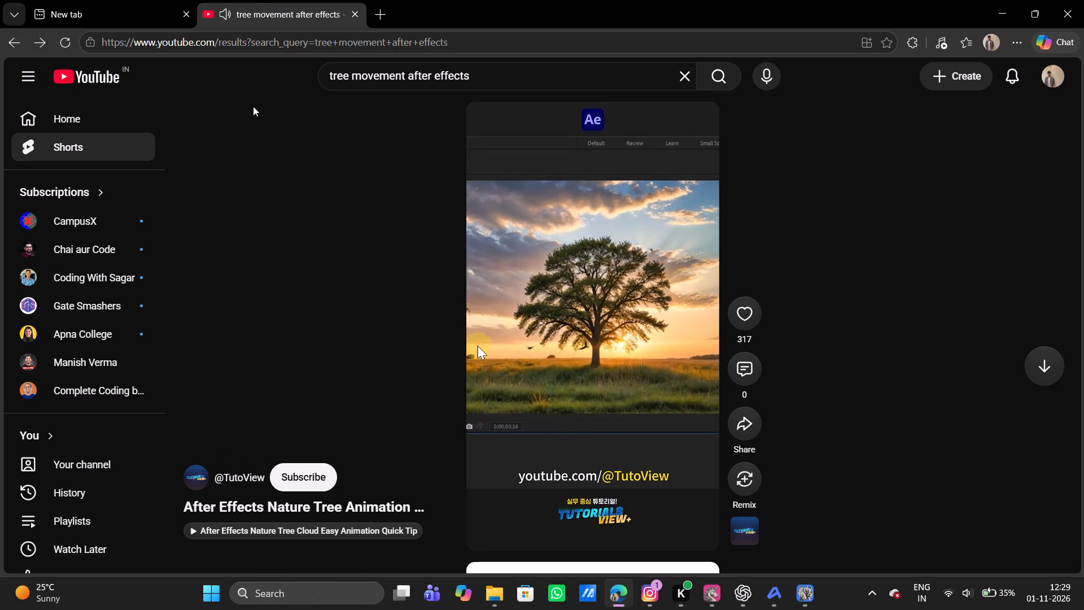
Find "After Effects Nature Tree Cloud Easy Animation Quick Tip" in the results and watch its inline preview with sound, skipping ahead past the intro.
scroll(627, 449, "down", 4)
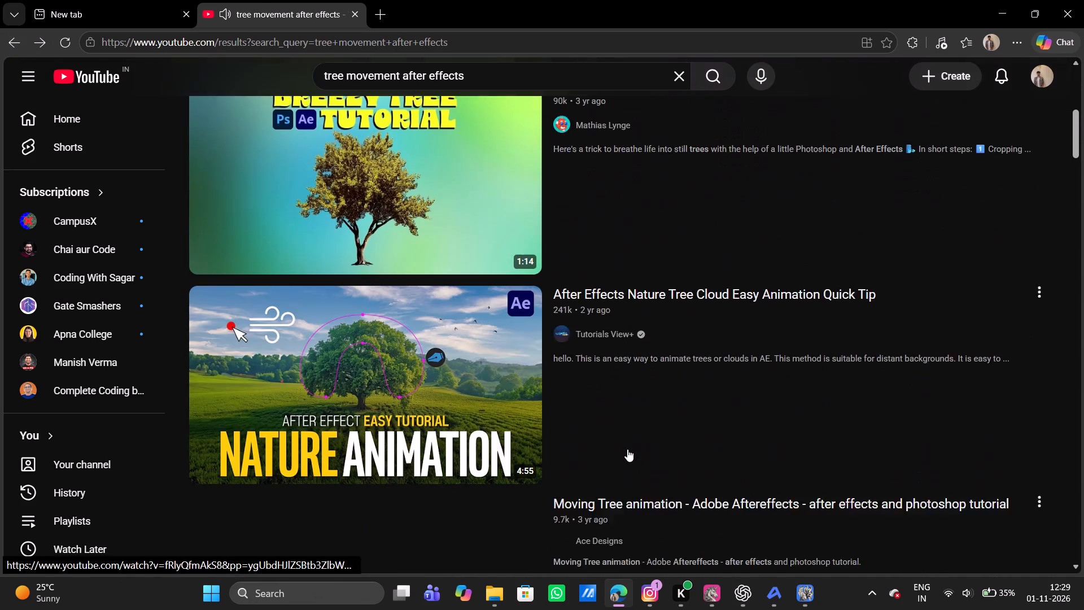
scroll(627, 449, "down", 2)
scroll(504, 239, "down", 1)
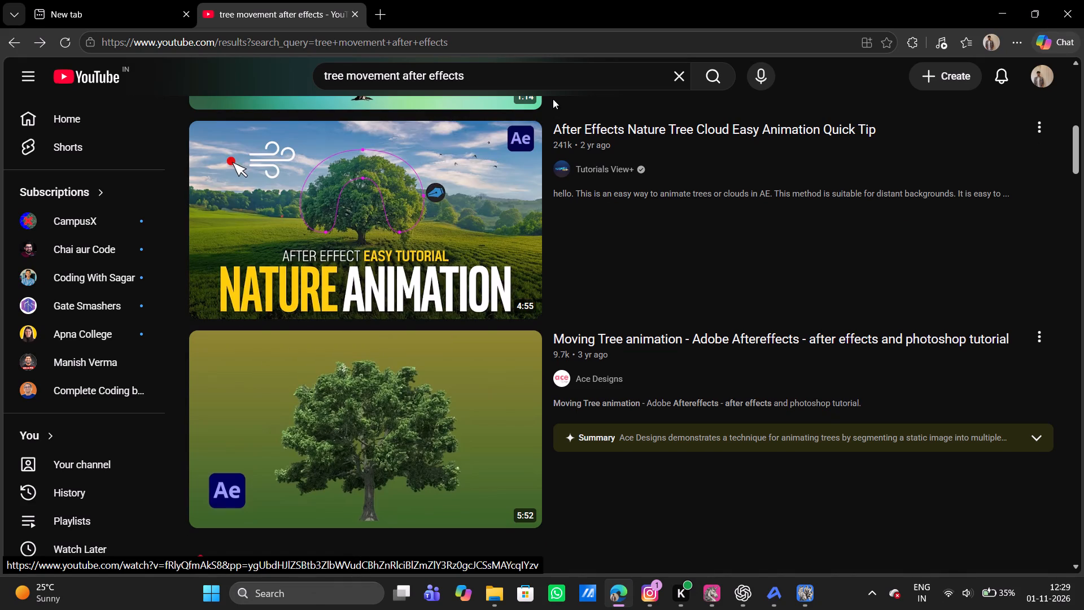
left_click(524, 143)
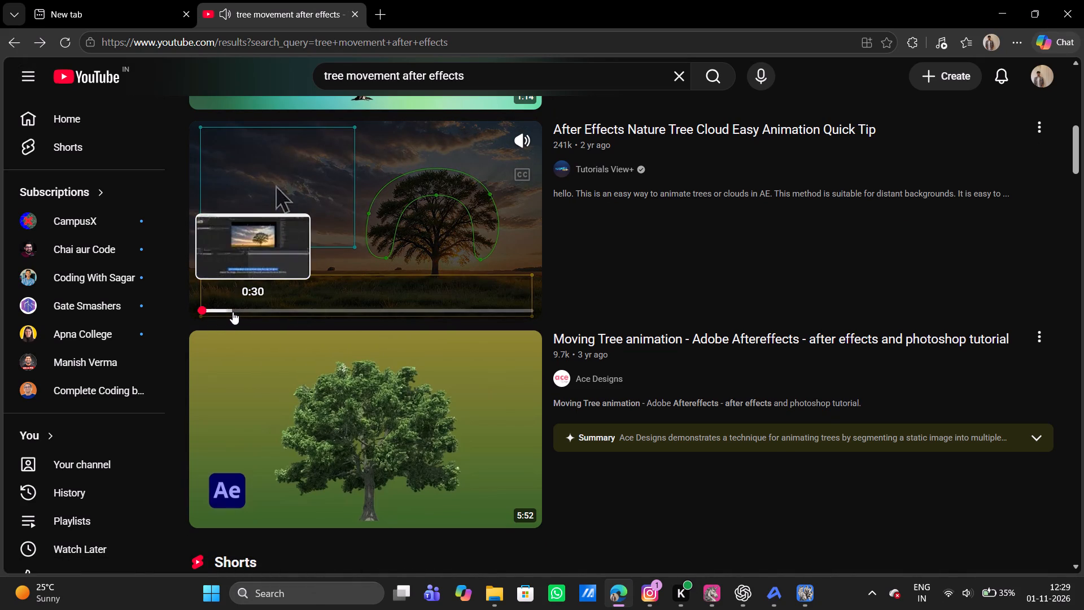
left_click(233, 312)
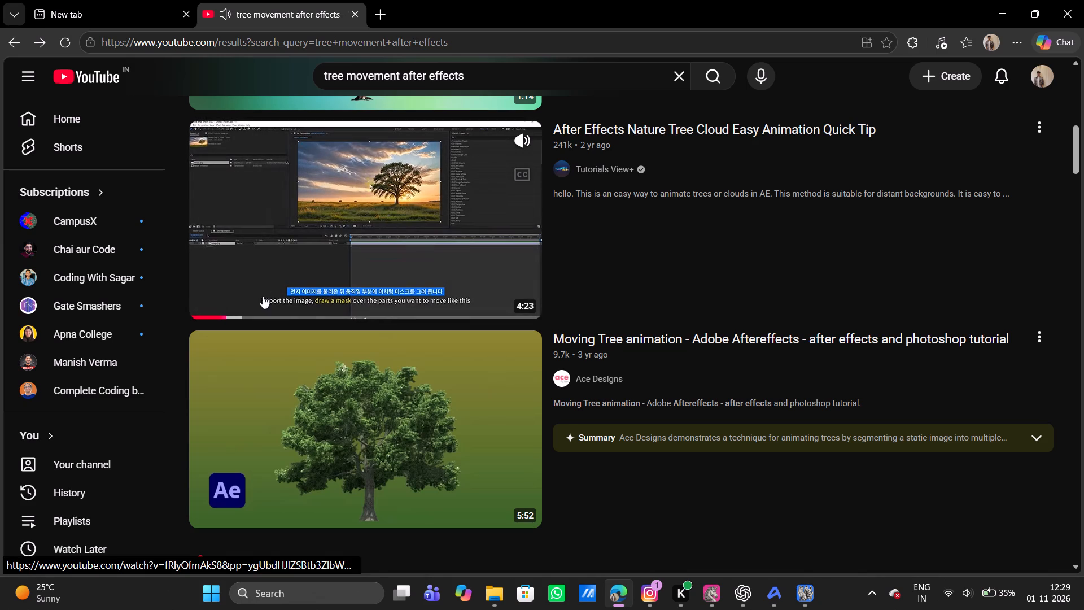
left_click(248, 312)
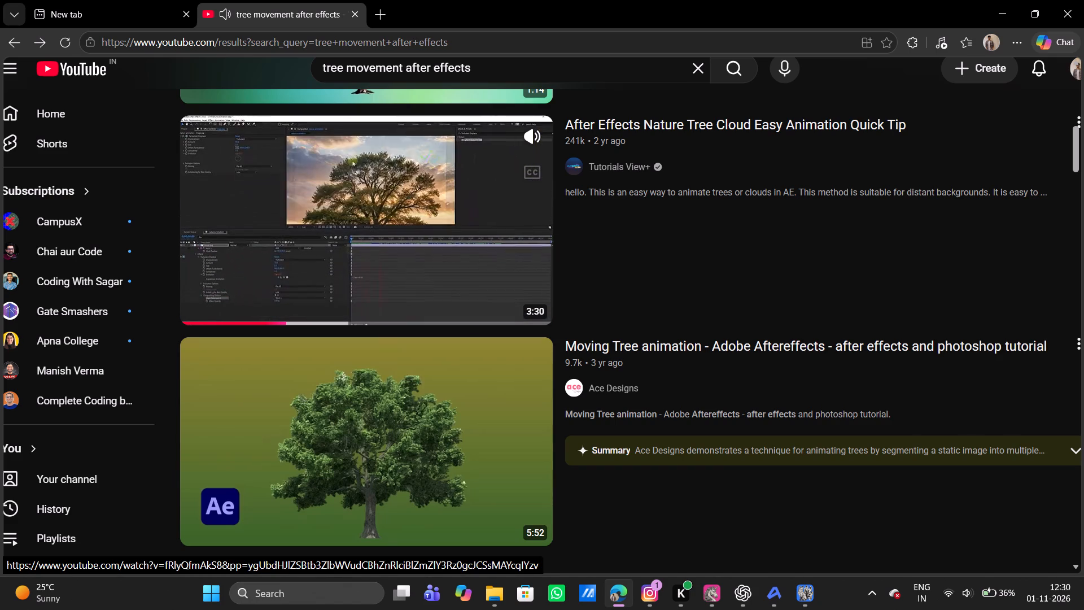
Return to EffectCraft and examine the FirstTree.png layer's commands and property groups, trying Layer Settings.
key("alt+Tab")
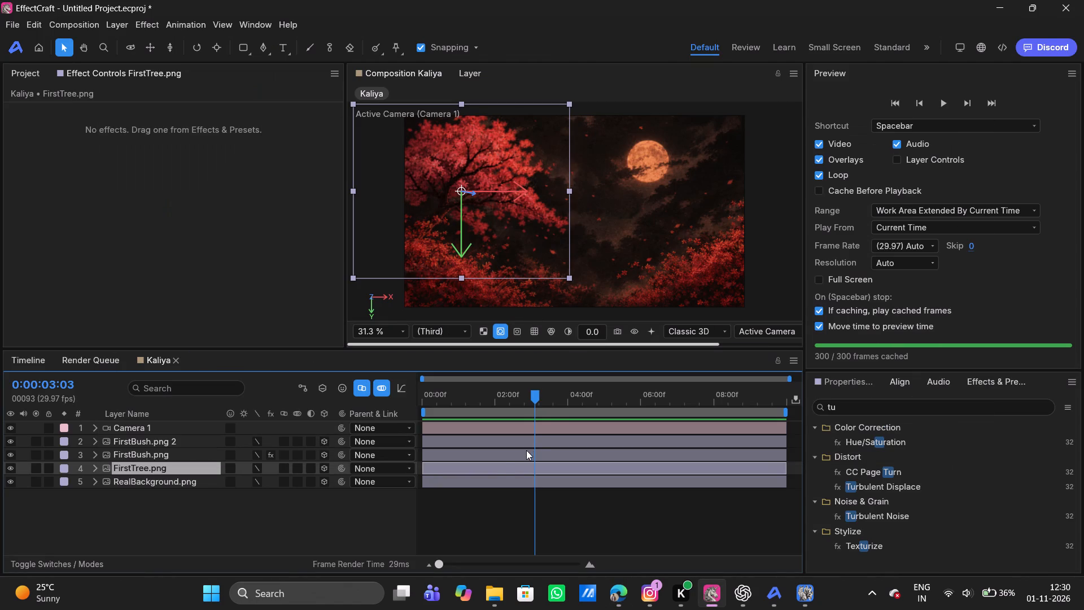
left_click(472, 466)
right_click(158, 470)
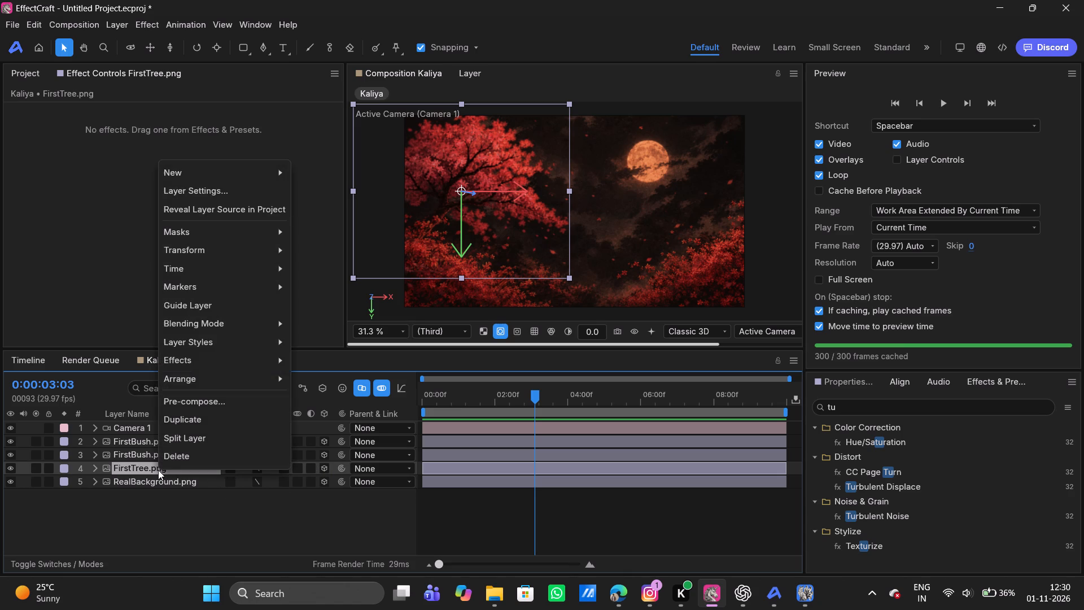
left_click(229, 195)
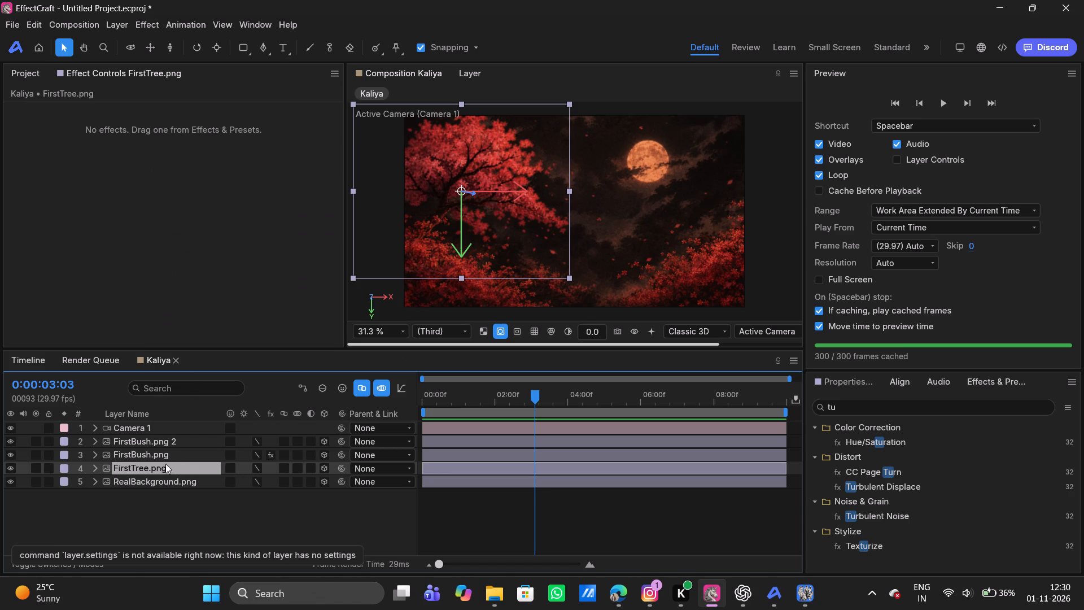
right_click(163, 468)
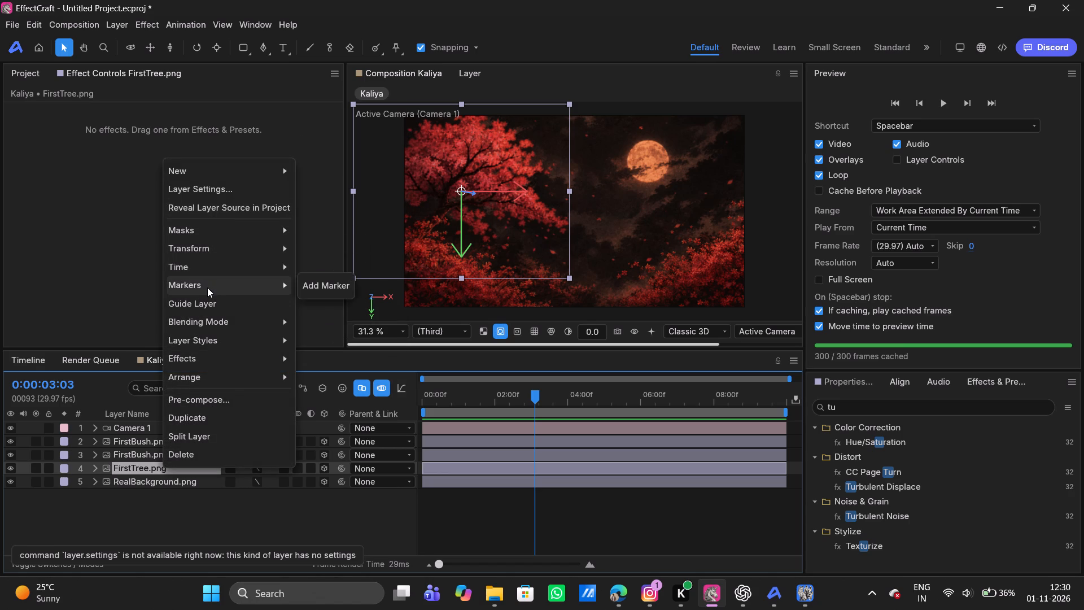
left_click(146, 466)
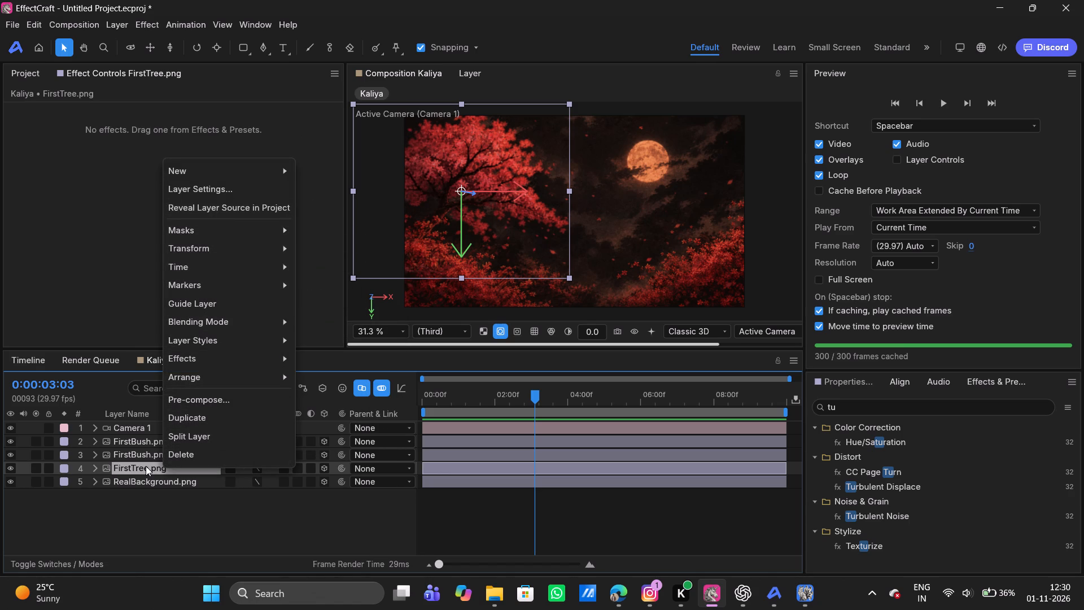
left_click(92, 467)
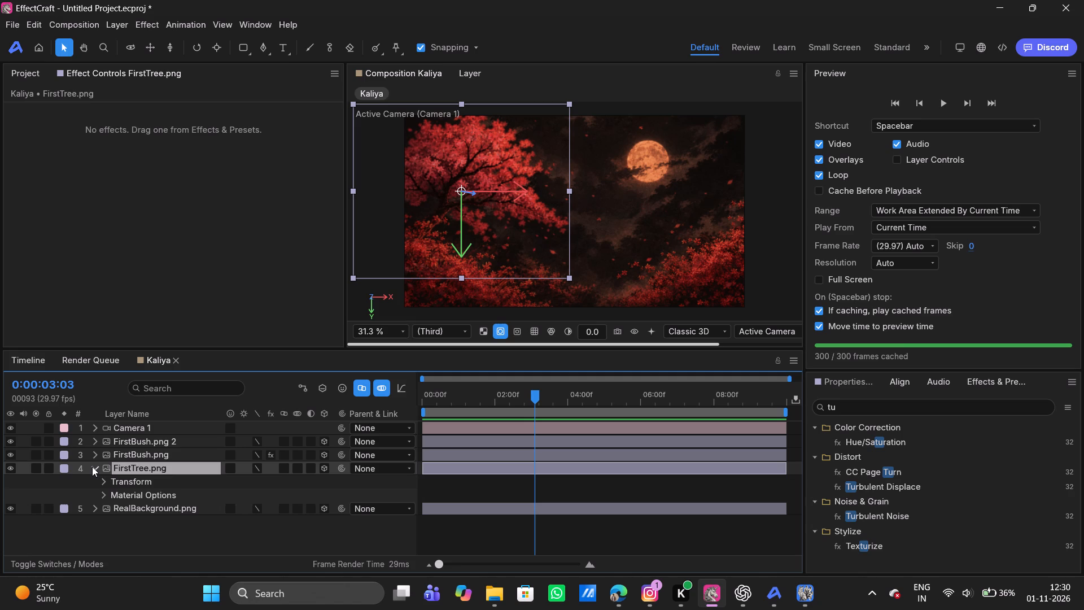
left_click(92, 467)
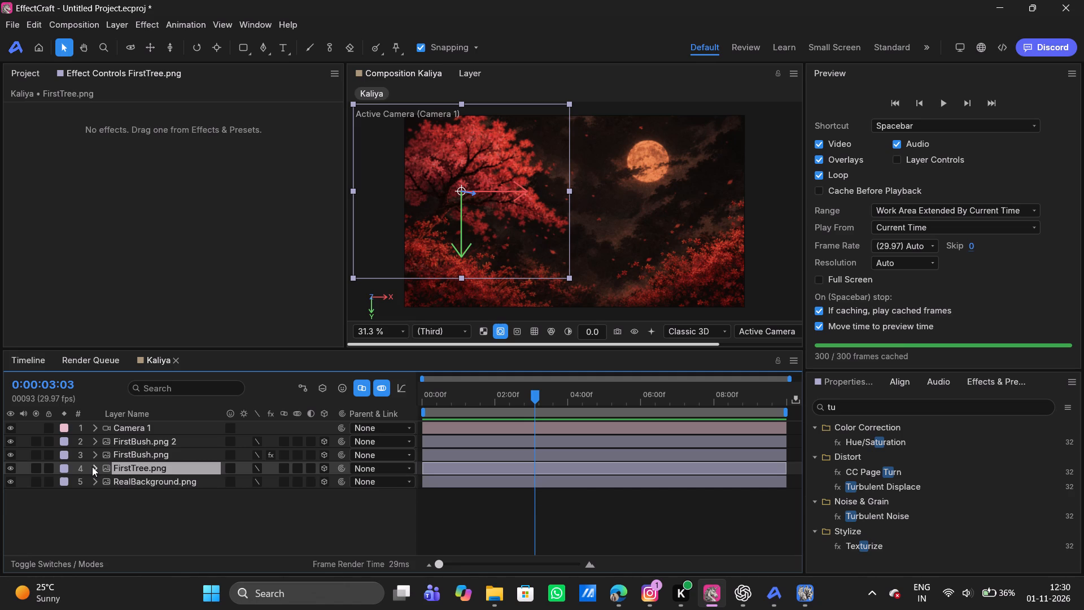
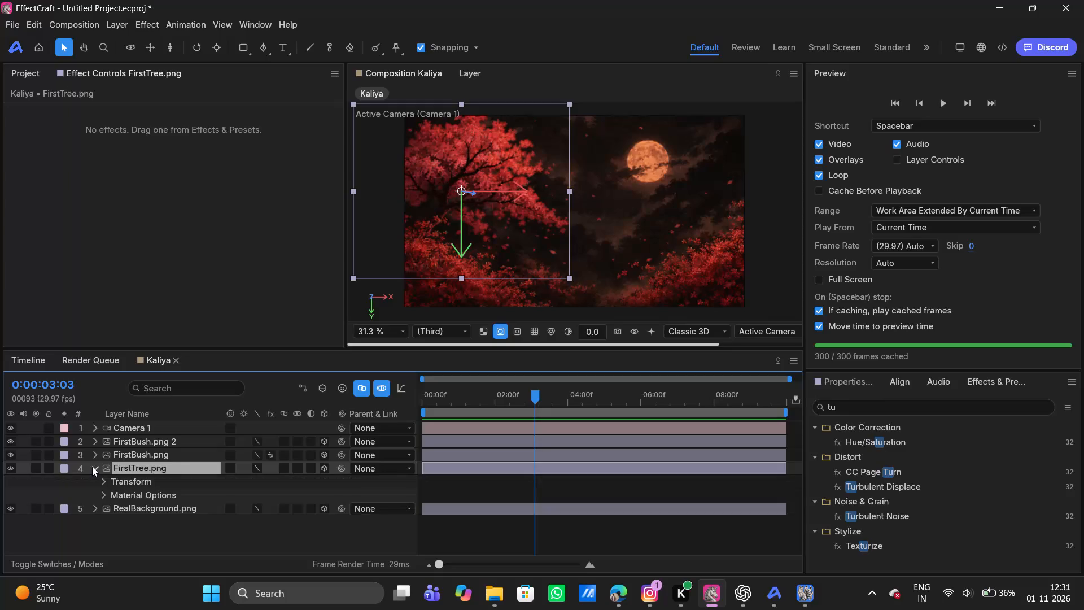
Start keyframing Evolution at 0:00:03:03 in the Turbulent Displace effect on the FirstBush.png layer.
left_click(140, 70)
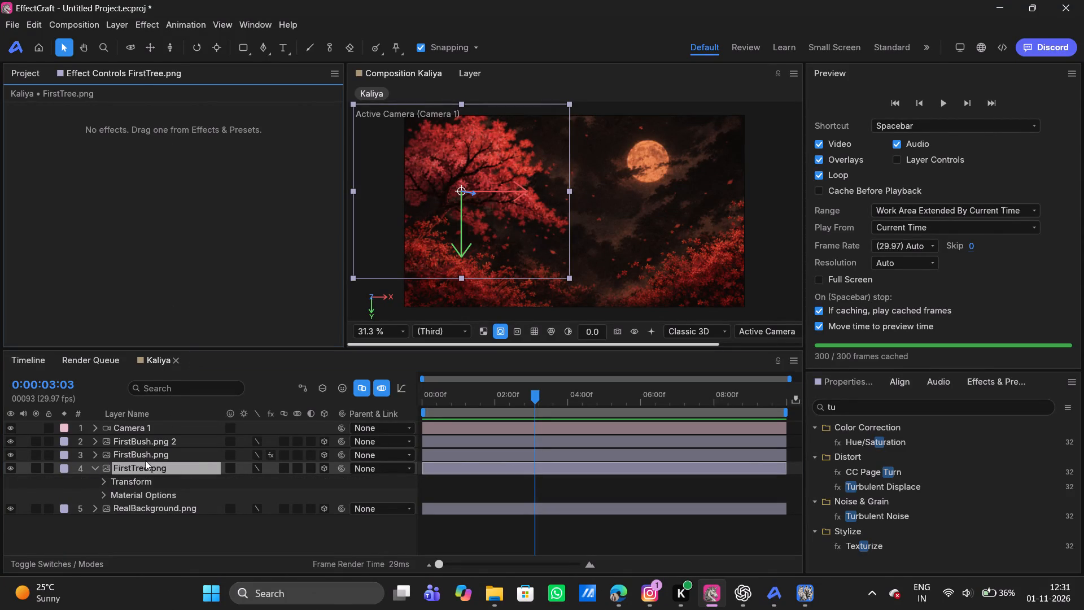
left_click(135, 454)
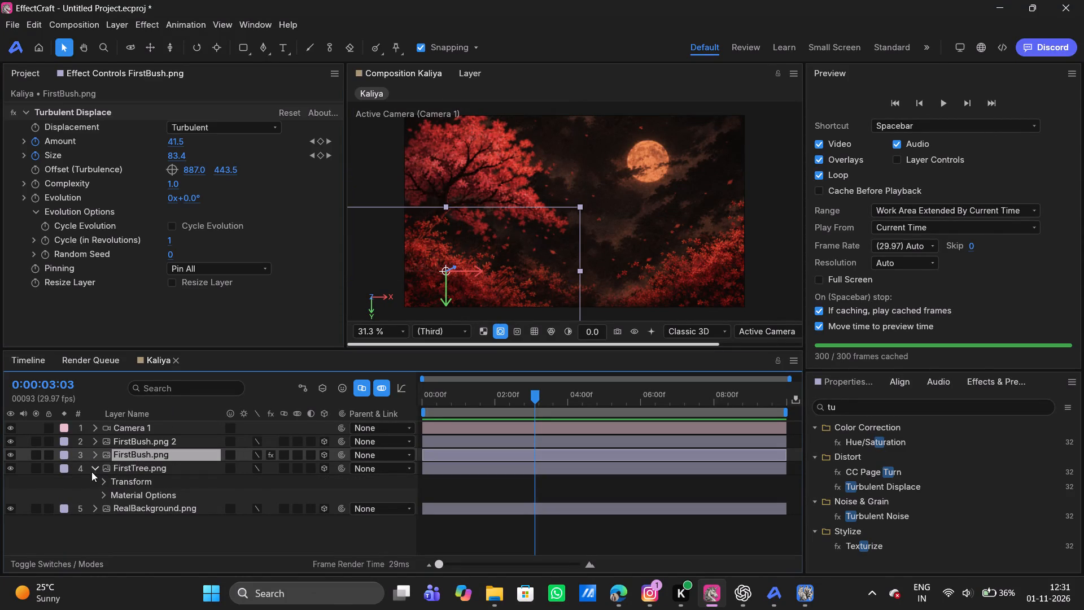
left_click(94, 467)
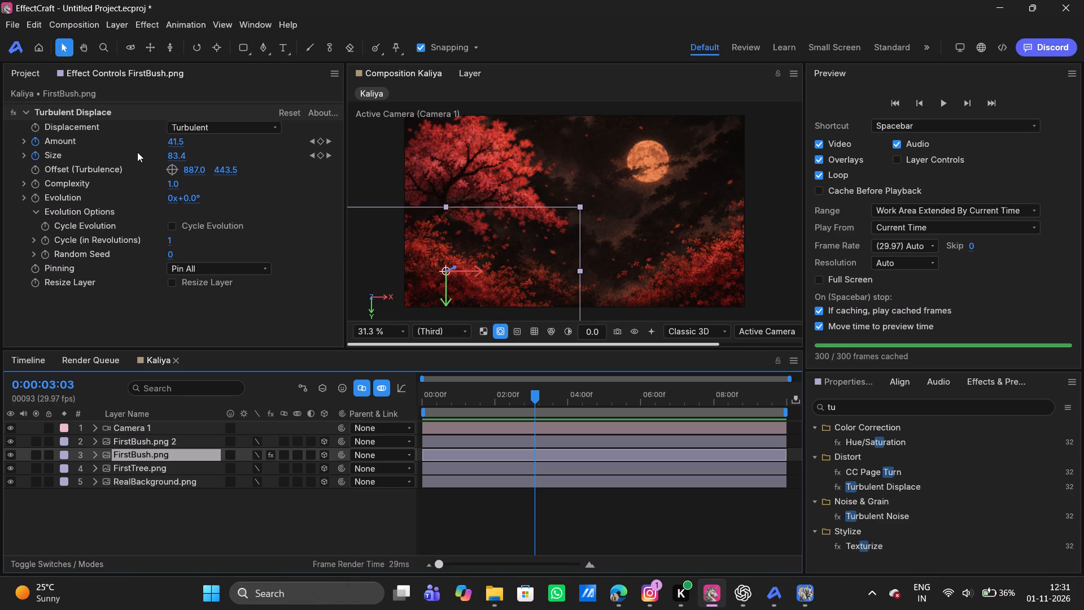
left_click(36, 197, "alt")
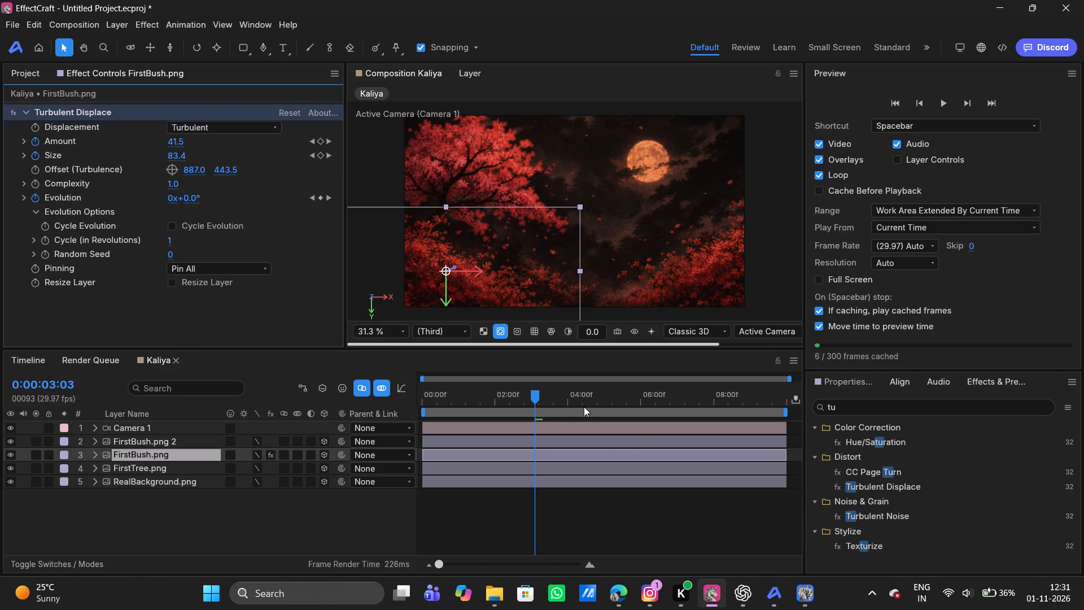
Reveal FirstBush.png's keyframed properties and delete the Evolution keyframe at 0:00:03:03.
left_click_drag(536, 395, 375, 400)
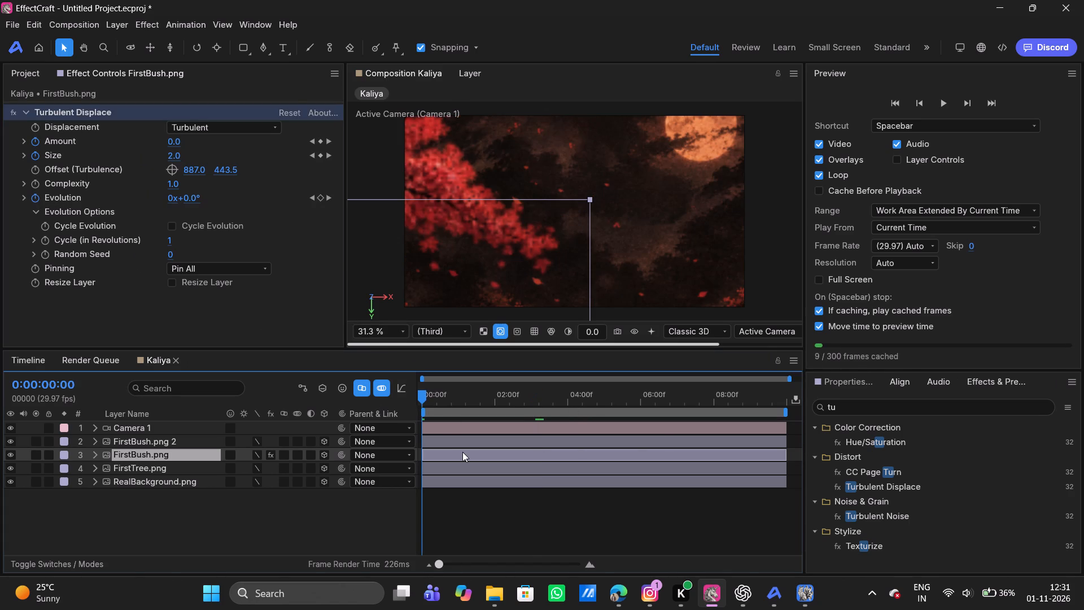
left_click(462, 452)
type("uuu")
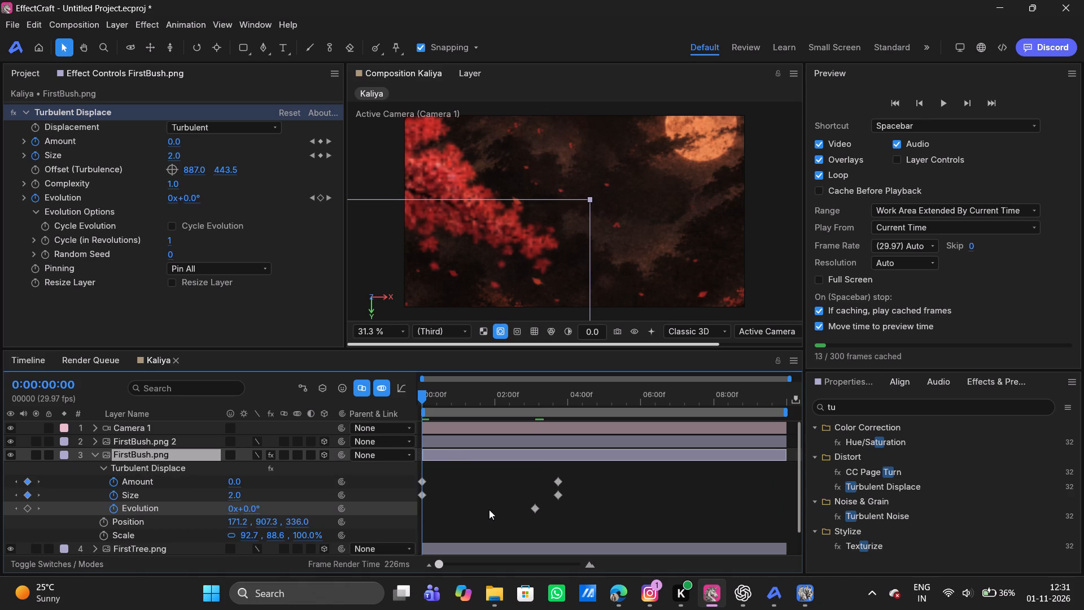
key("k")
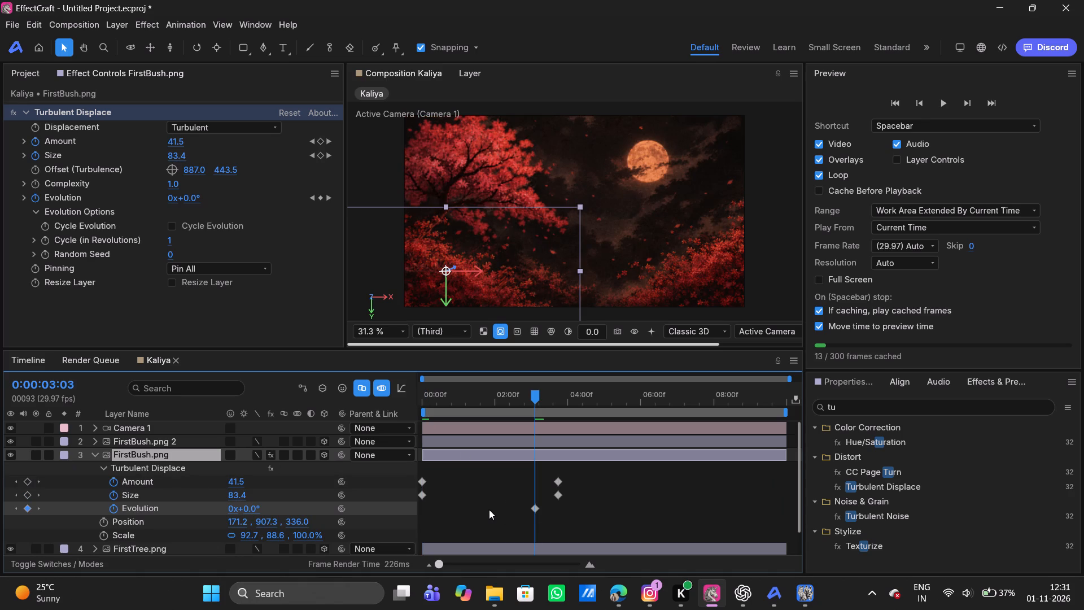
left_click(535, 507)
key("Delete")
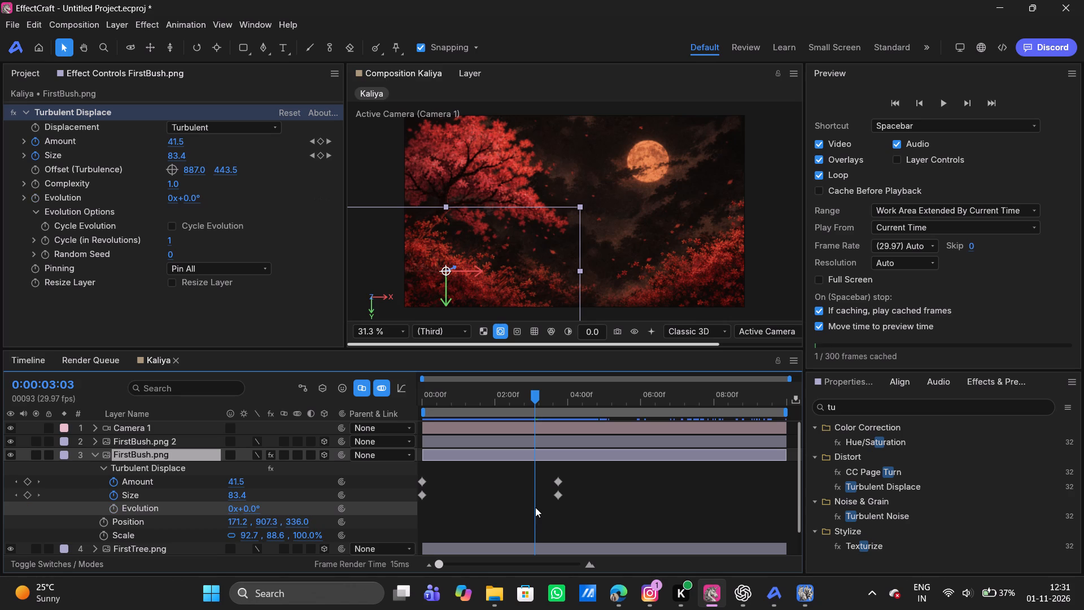
Scrub to 0:00:03:04 and adjust the Turbulent Displace Evolution on FirstBush.png to 0x+32.8°.
left_click(535, 399)
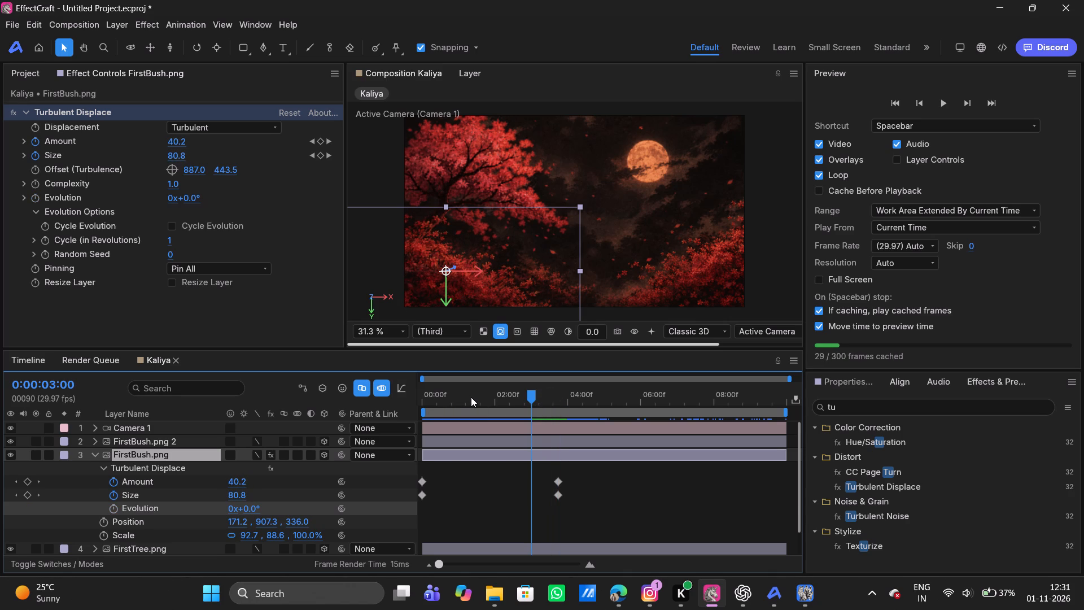
left_click_drag(471, 397, 532, 391)
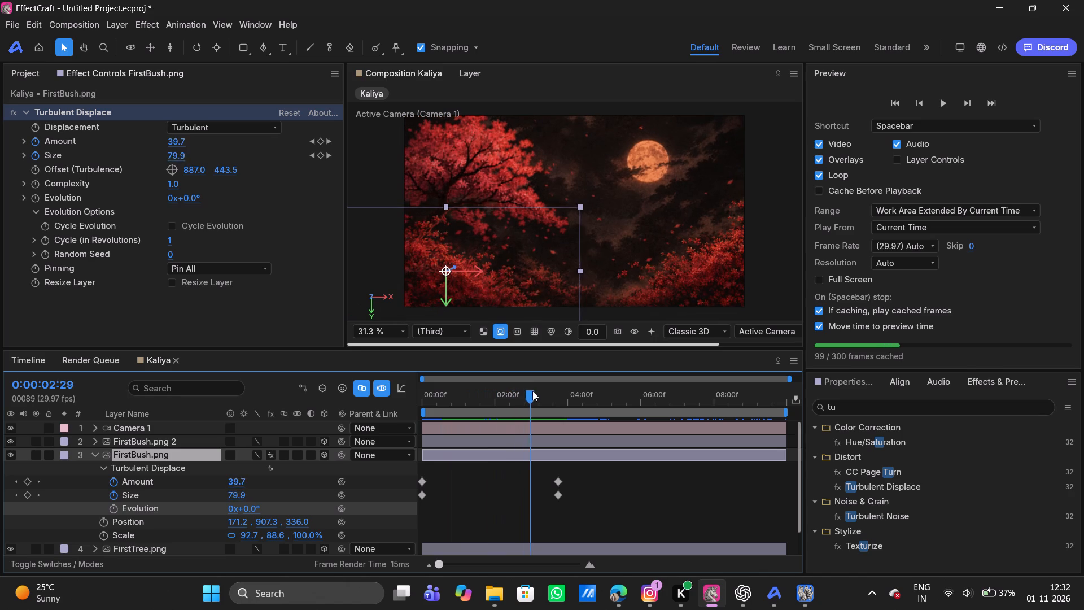
left_click_drag(532, 391, 536, 392)
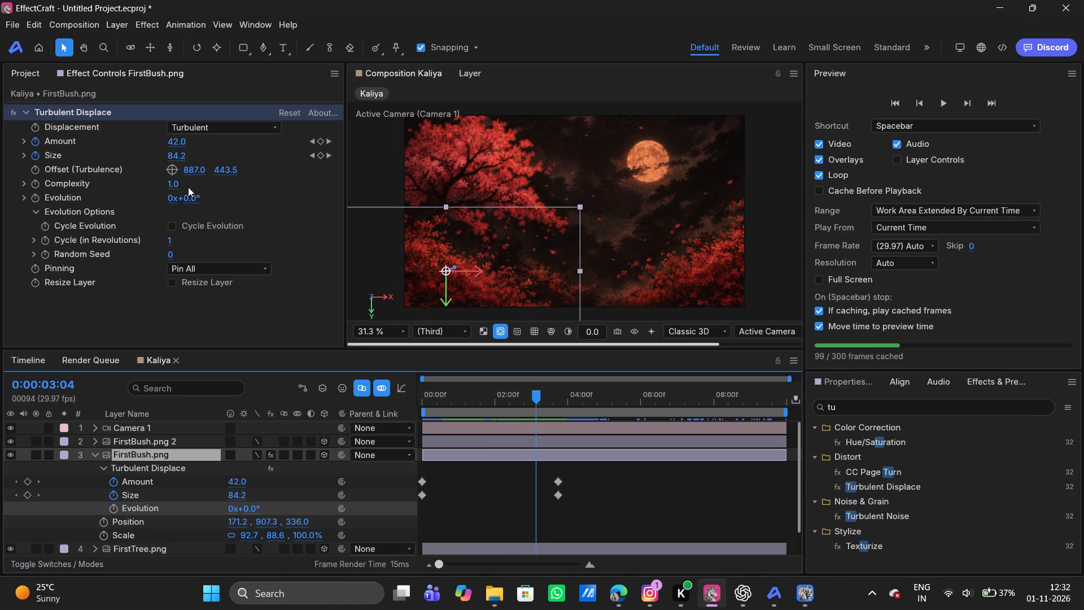
left_click_drag(195, 204, 237, 205)
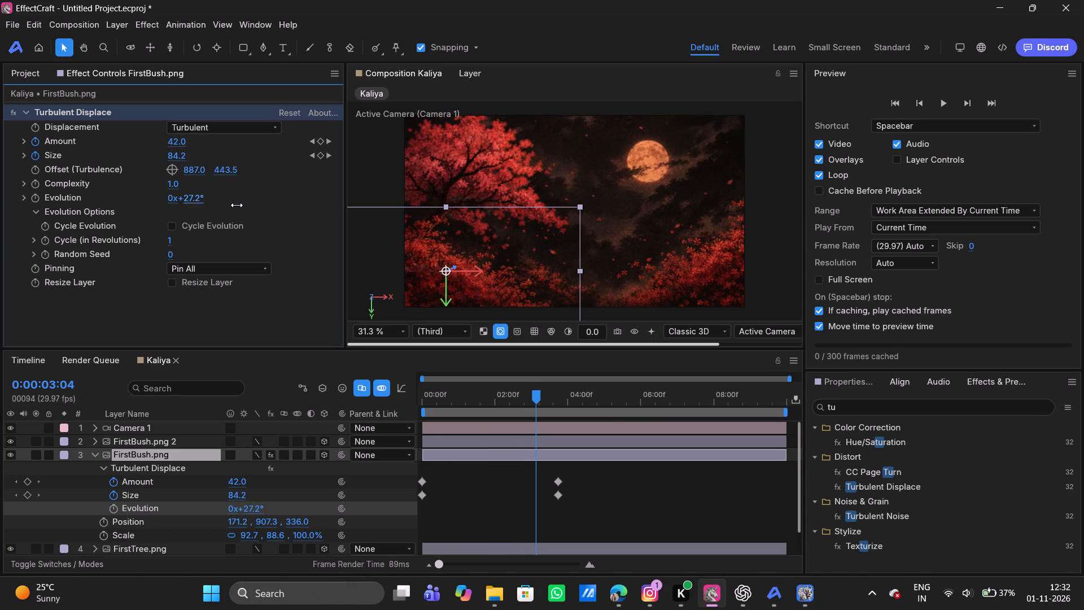
left_click_drag(237, 205, 362, 197)
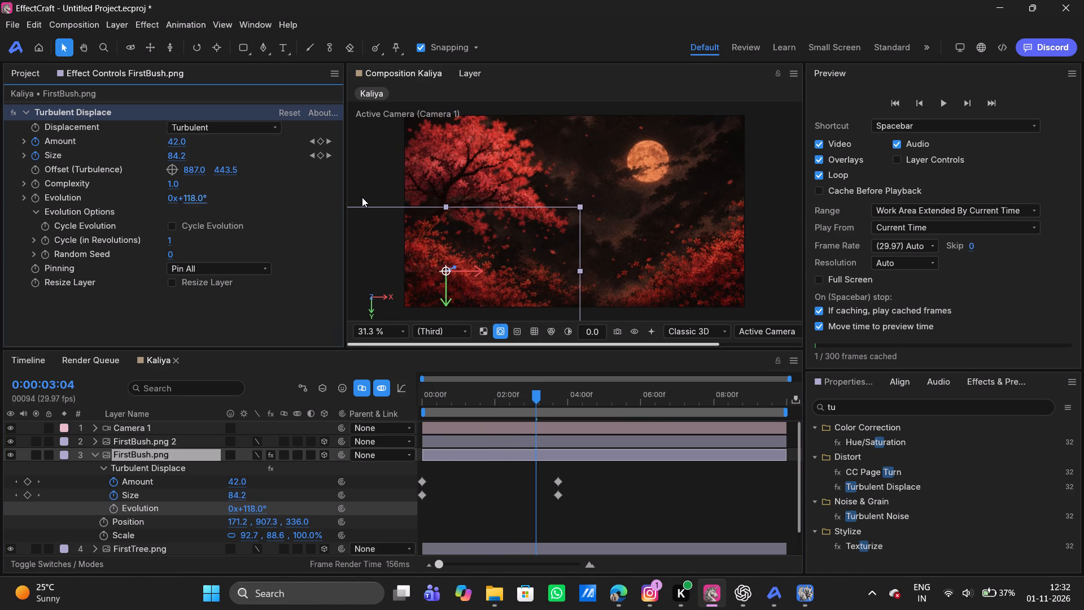
left_click_drag(362, 197, 244, 197)
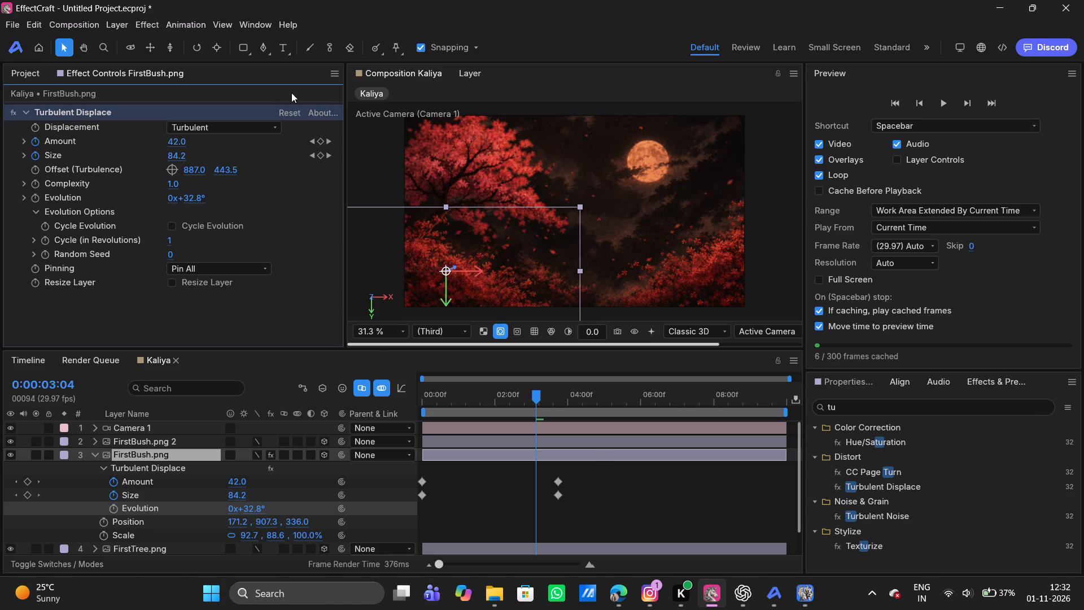
Go to the Size keyframe at 0:00:03:22 and add an expression to FirstBush.png's Turbulent Displace Size.
left_click(330, 157)
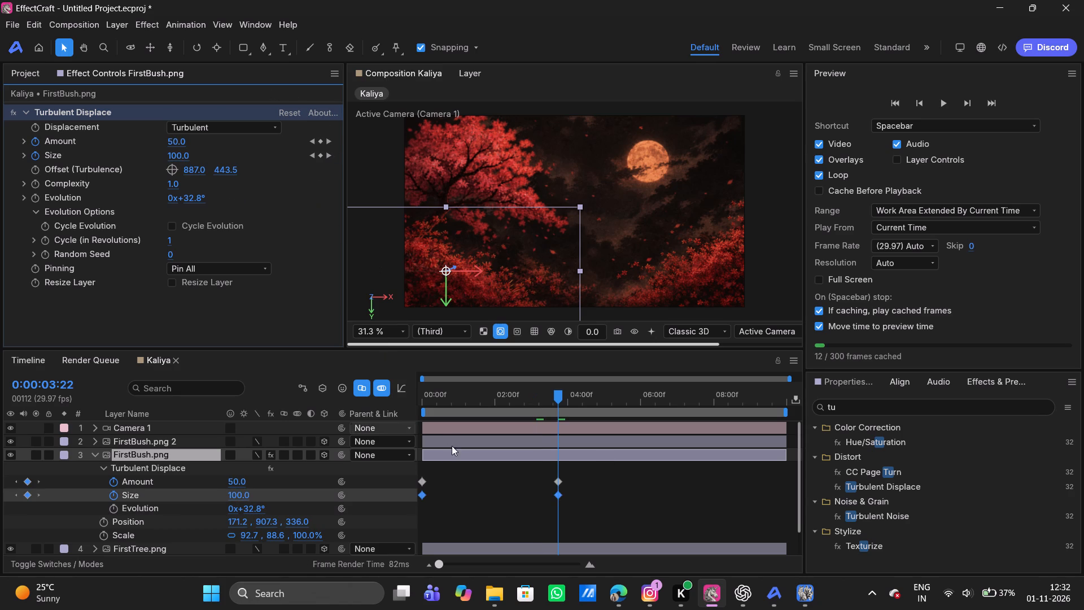
left_click(449, 457)
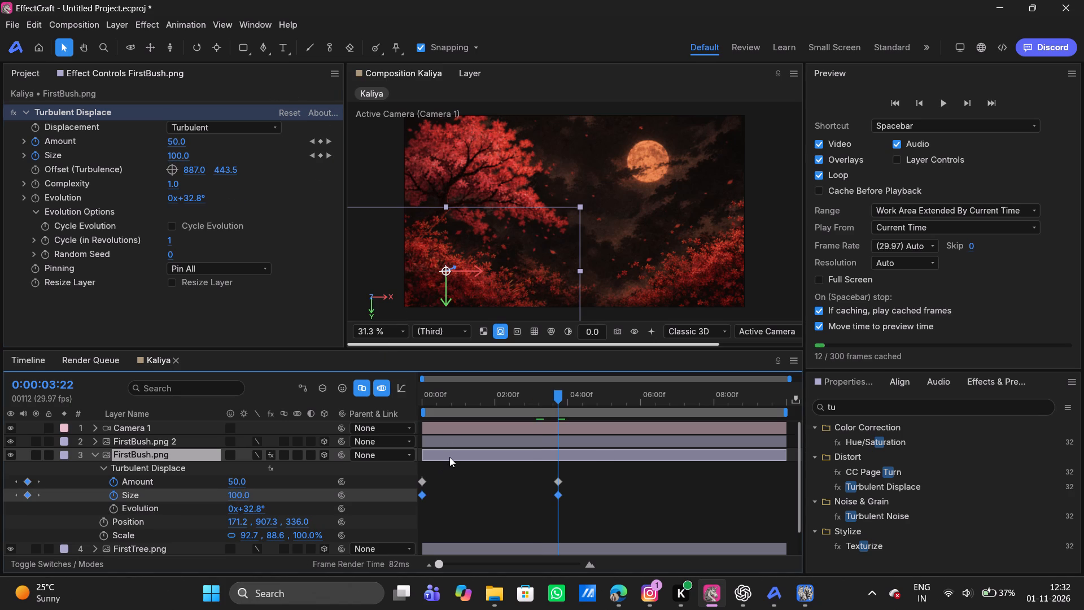
left_click(115, 498, "alt")
left_click(115, 498, "alt")
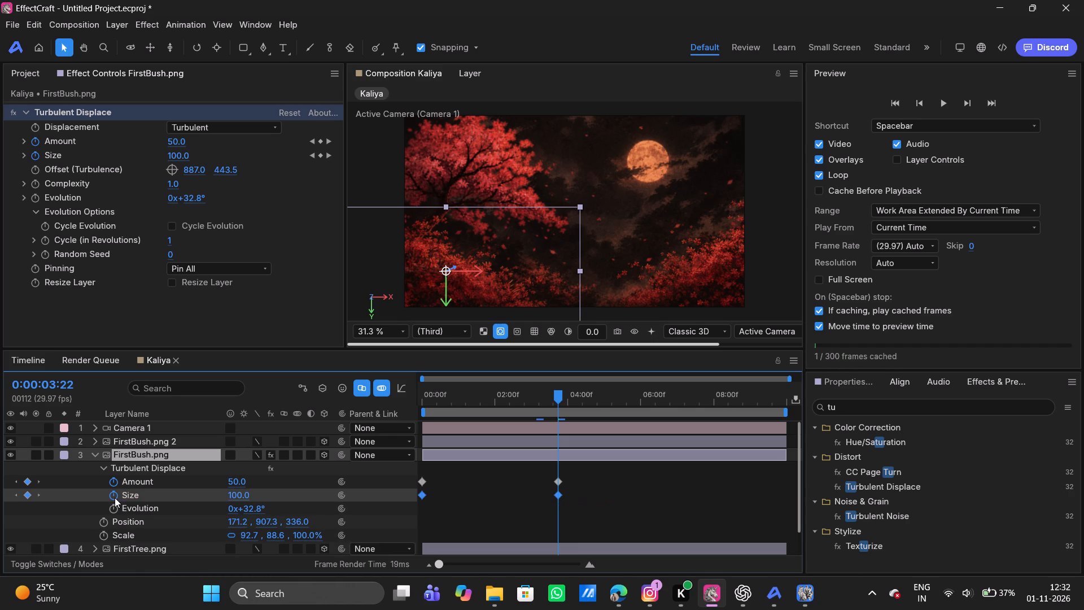
left_click(115, 498, "alt")
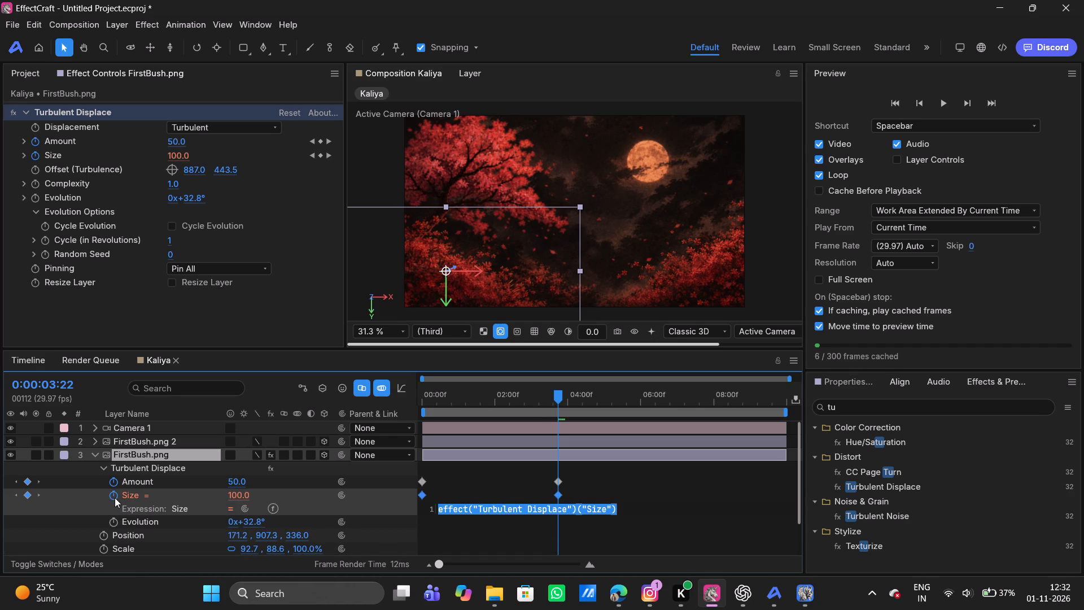
Enter time*450 on a new line below the effect reference in the Size expression.
left_click(647, 515)
key("Return")
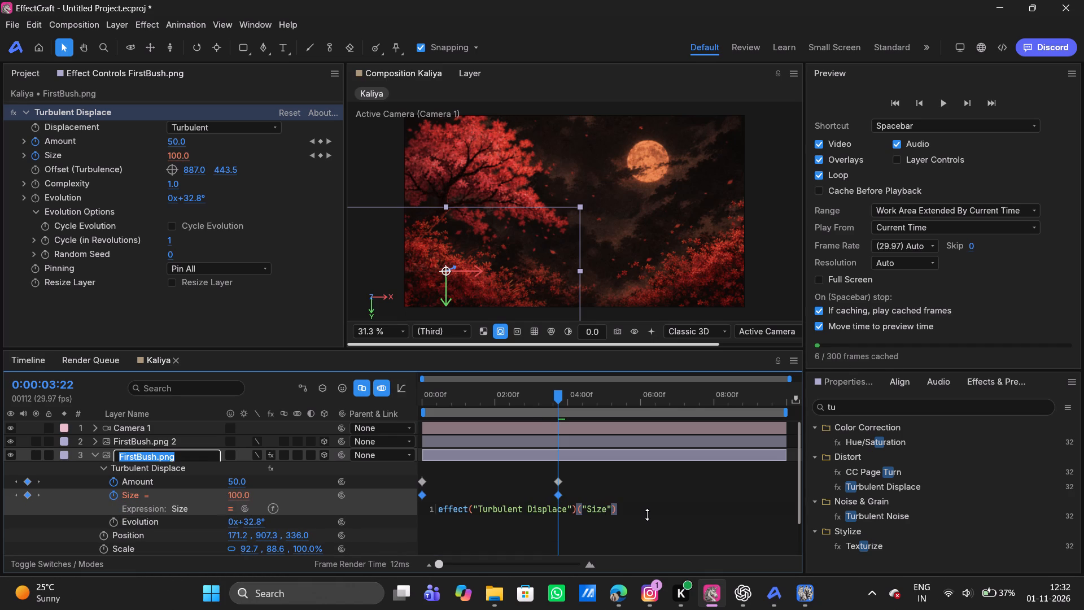
left_click(647, 515)
left_click(630, 508)
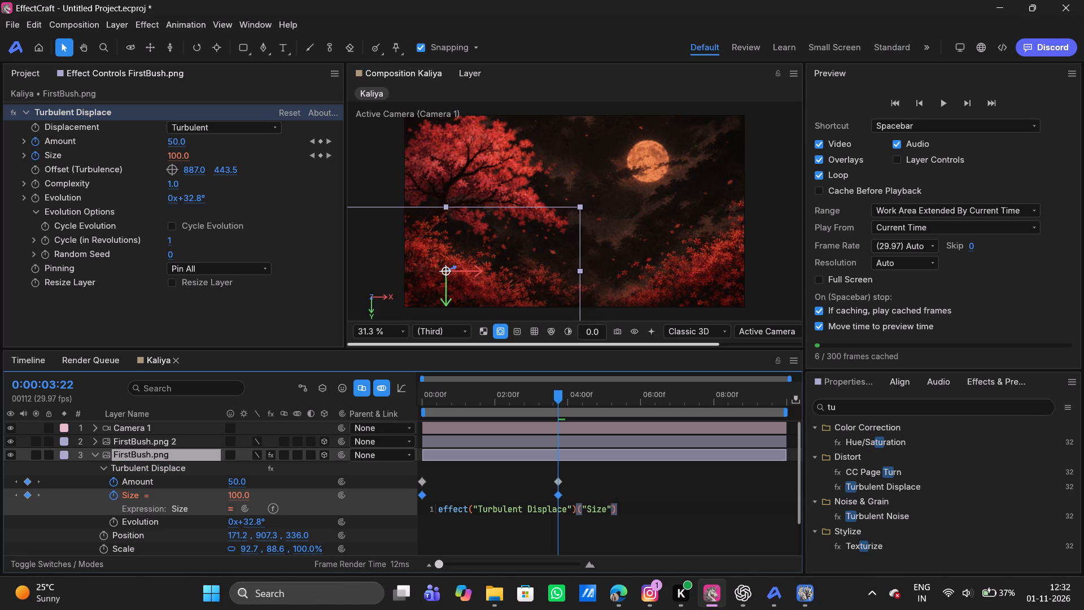
key("shift+Return")
type("ti")
type("me")
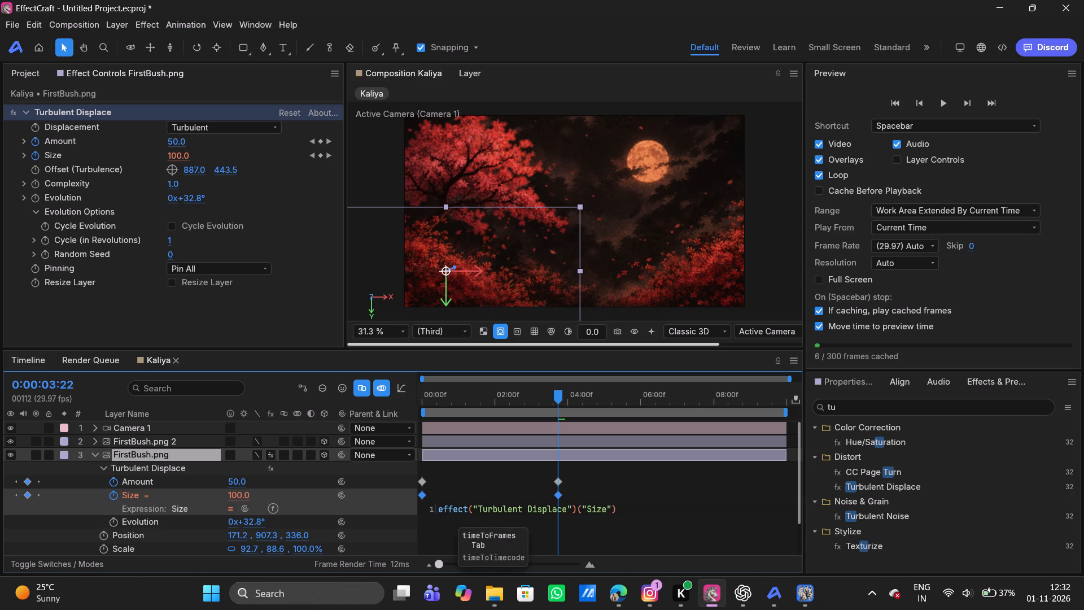
key("asterisk")
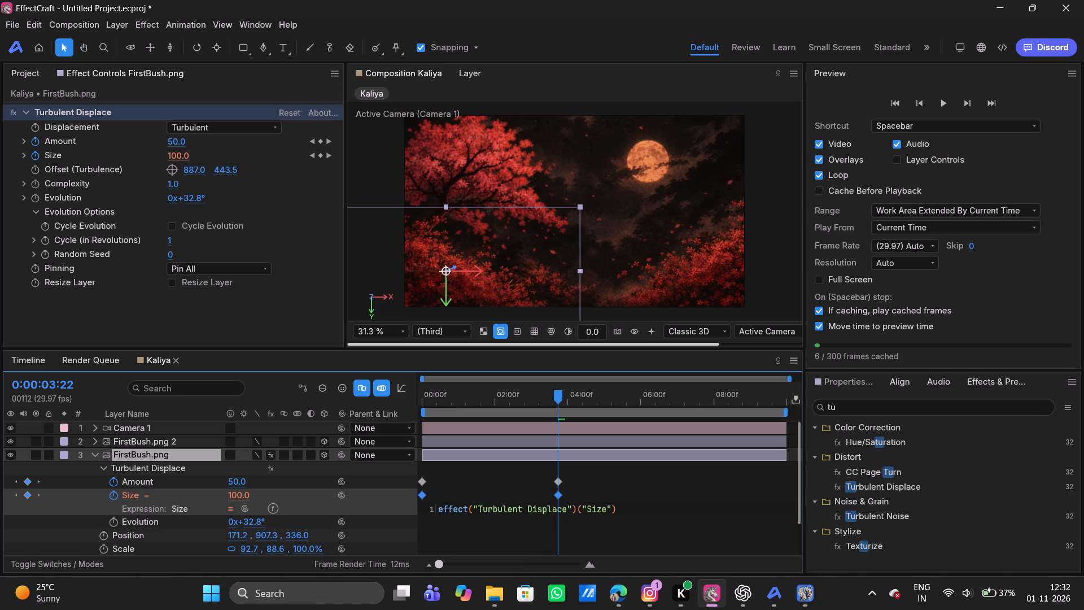
type("450")
Clear the second line of the Size expression and re-enter it as time*450.
scroll(540, 510, "down", 1)
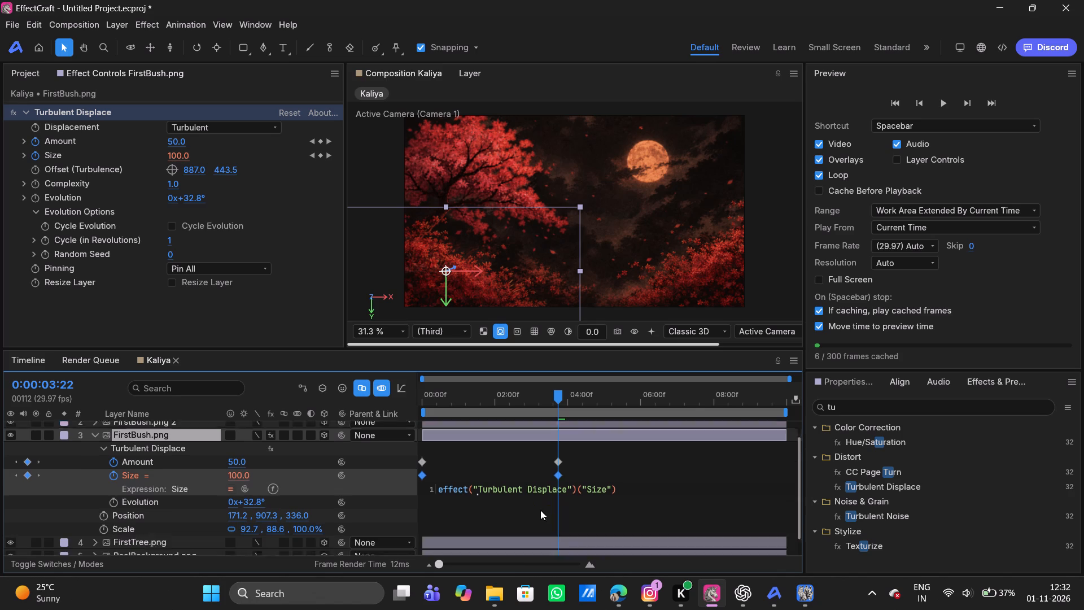
scroll(540, 510, "down", 1)
left_click(630, 494)
key("Down")
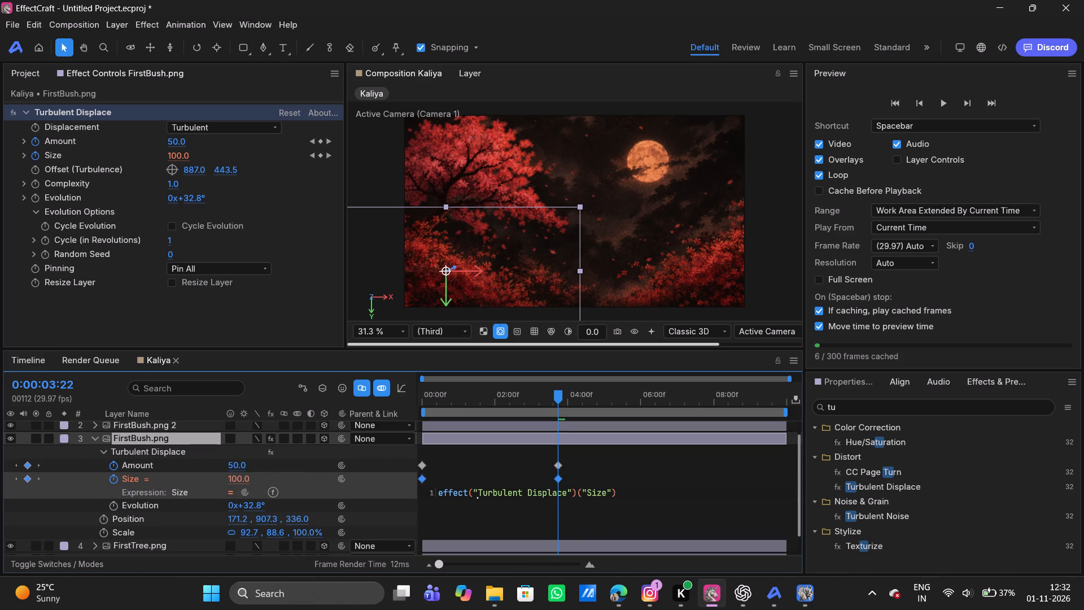
key("Down")
key("ctrl+BackSpace")
key("ctrl+BackSpace")
type("time")
type("*450")
key("Return")
Scrub the Kaliya timeline between about 0:00:02:01 and 0:00:04:21 to check the bush's movement.
left_click_drag(523, 399, 500, 399)
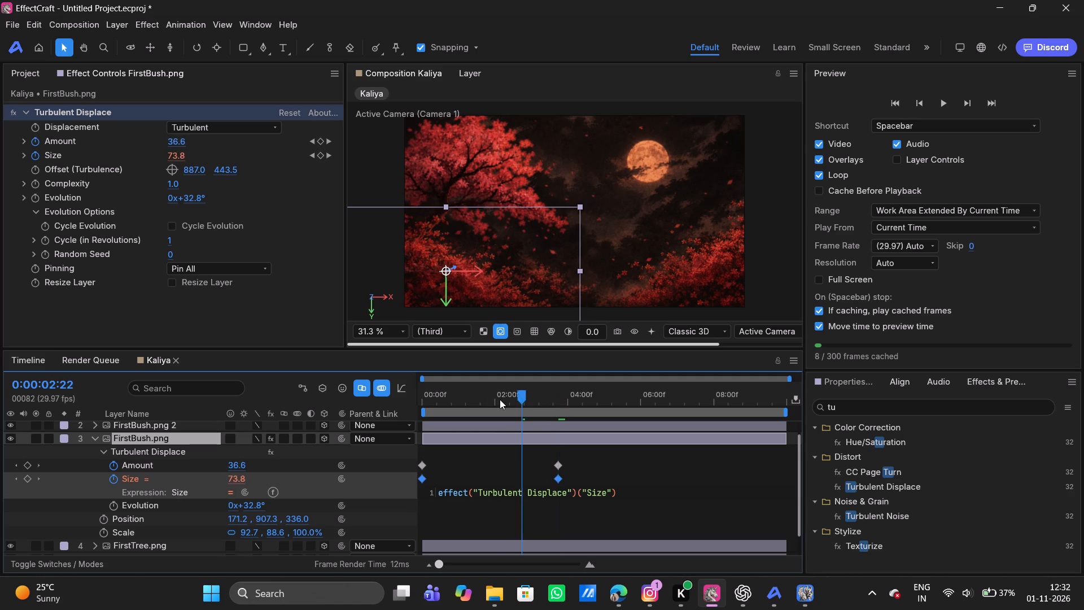
left_click_drag(500, 399, 552, 401)
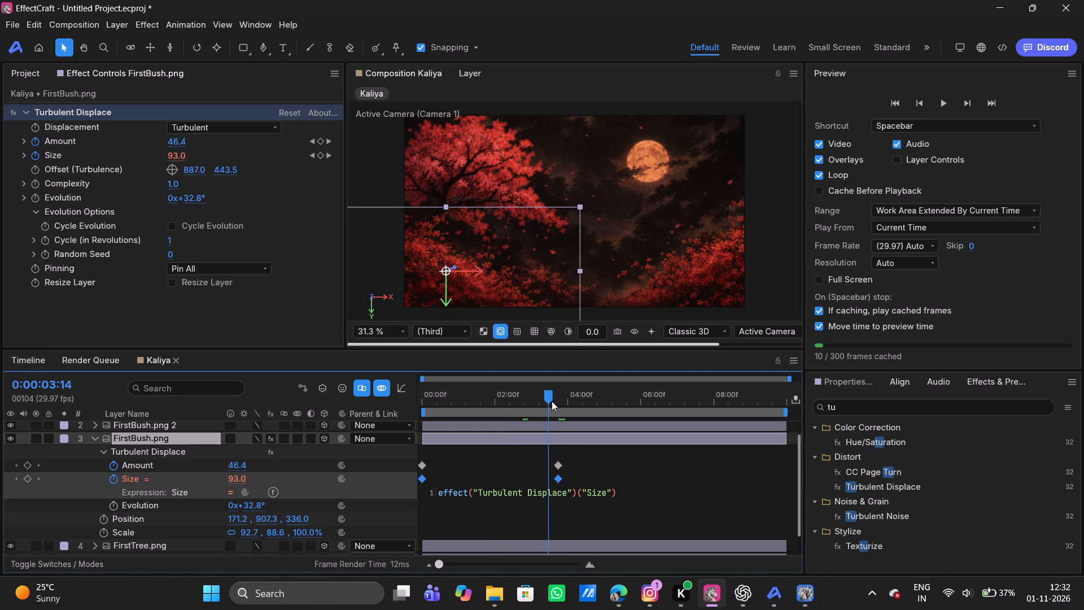
left_click_drag(552, 401, 588, 400)
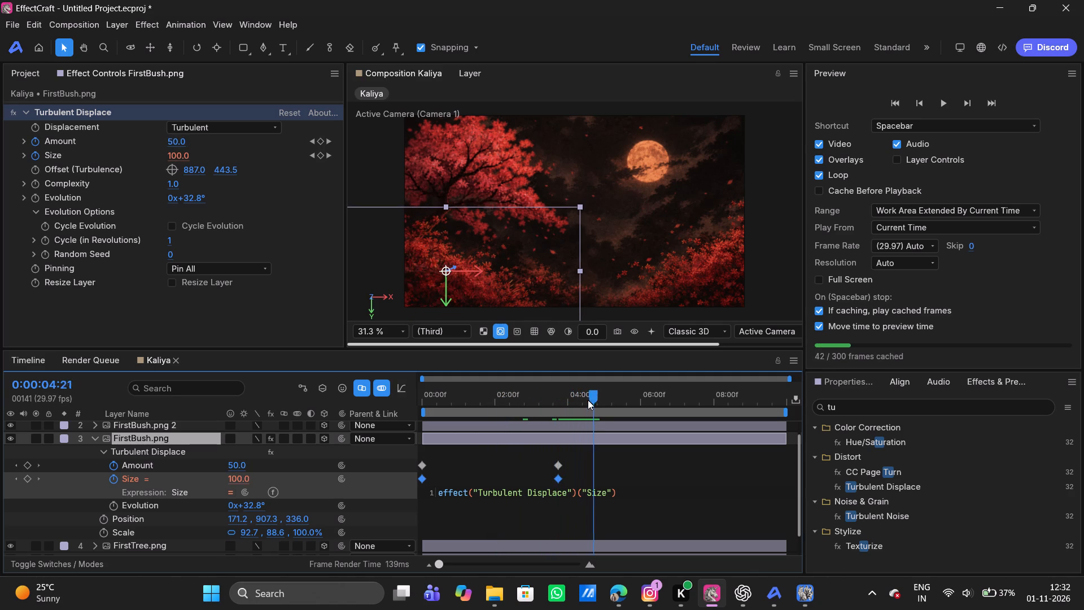
left_click_drag(588, 400, 501, 406)
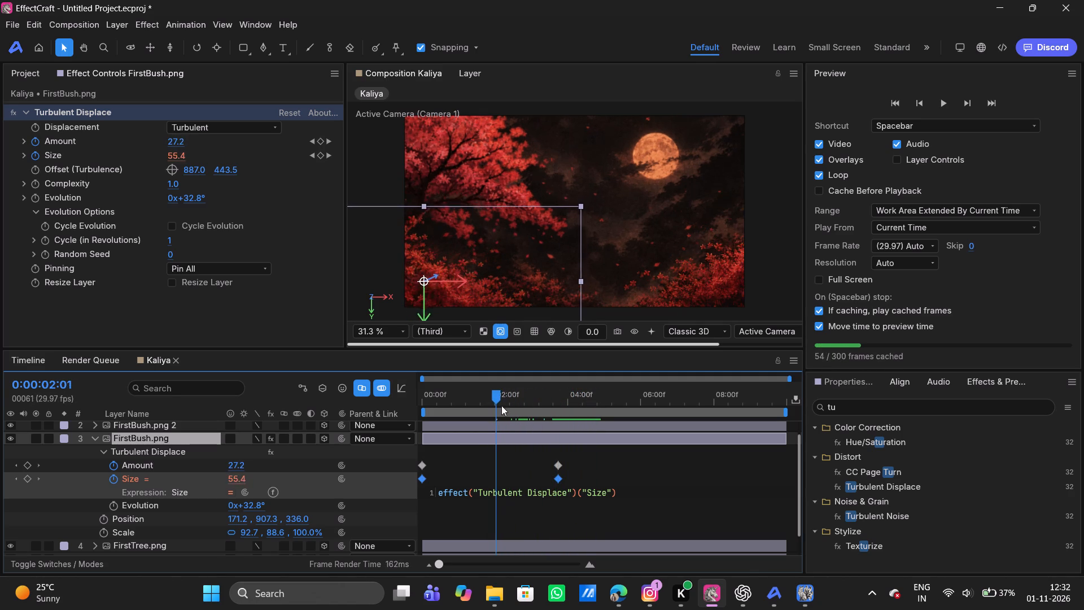
left_click_drag(501, 406, 561, 400)
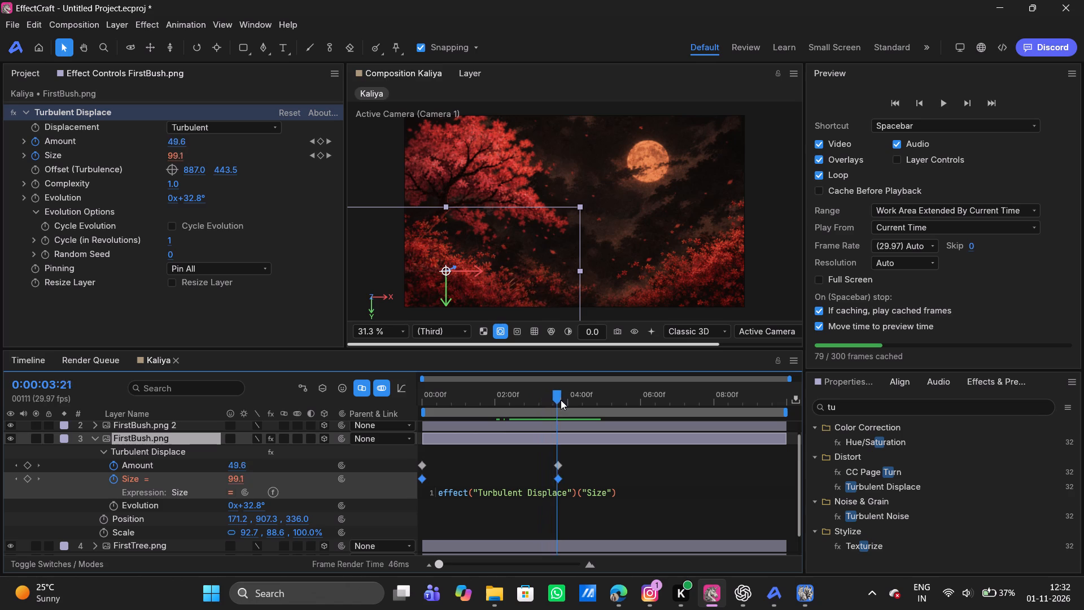
left_click_drag(561, 400, 572, 396)
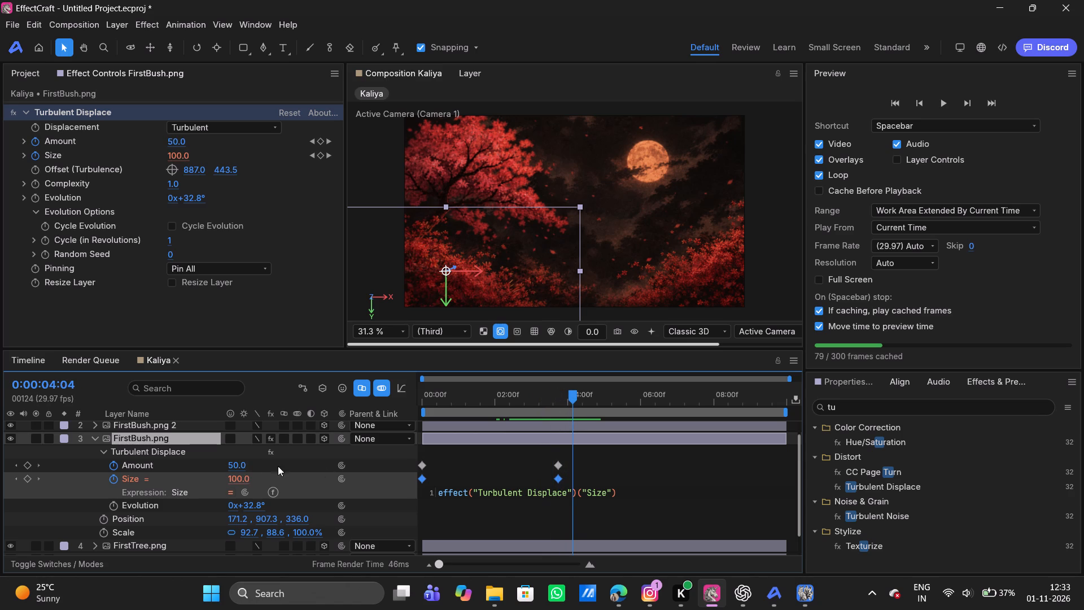
Apply the edited Size expression and reselect FirstBush.png's Size property.
left_click(180, 488)
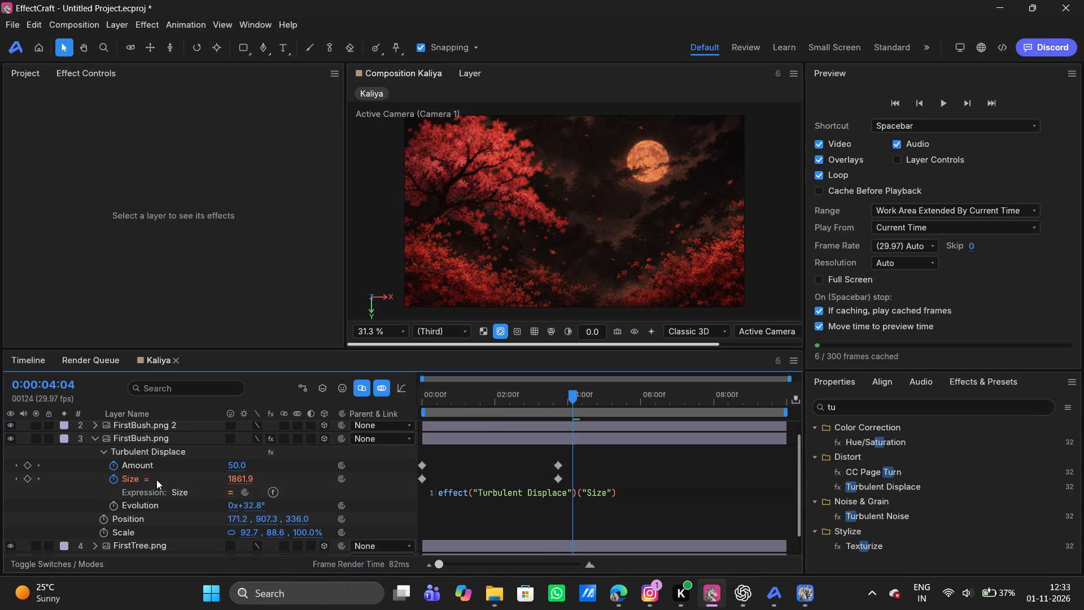
left_click(156, 480)
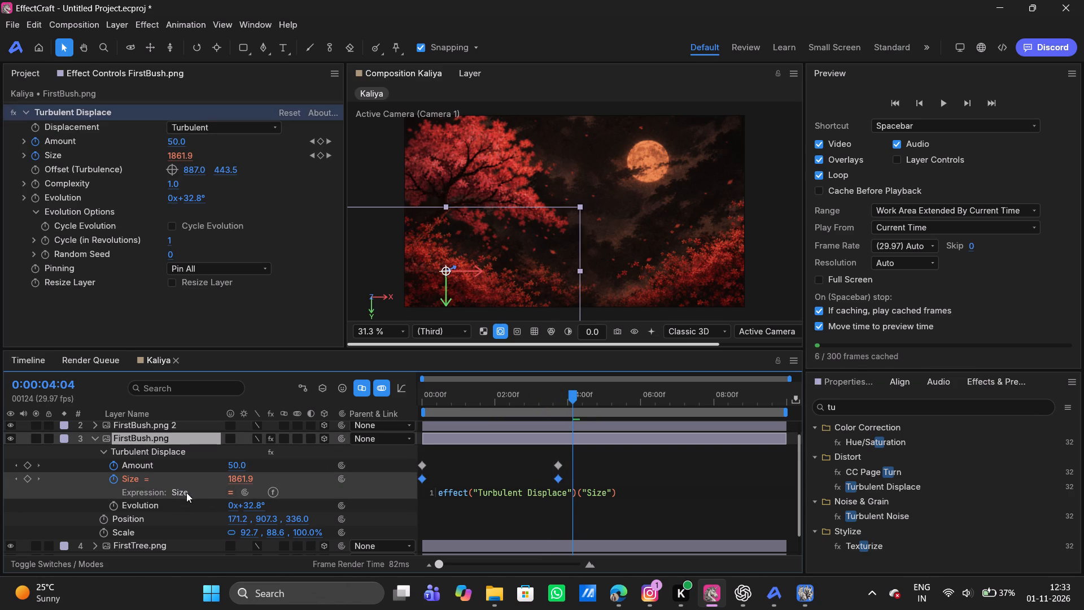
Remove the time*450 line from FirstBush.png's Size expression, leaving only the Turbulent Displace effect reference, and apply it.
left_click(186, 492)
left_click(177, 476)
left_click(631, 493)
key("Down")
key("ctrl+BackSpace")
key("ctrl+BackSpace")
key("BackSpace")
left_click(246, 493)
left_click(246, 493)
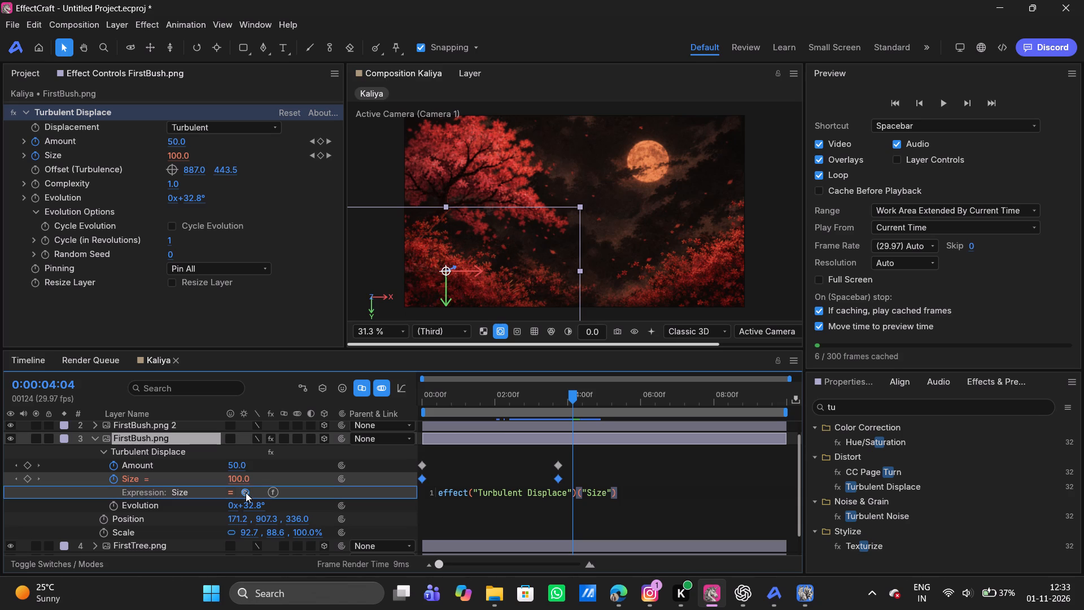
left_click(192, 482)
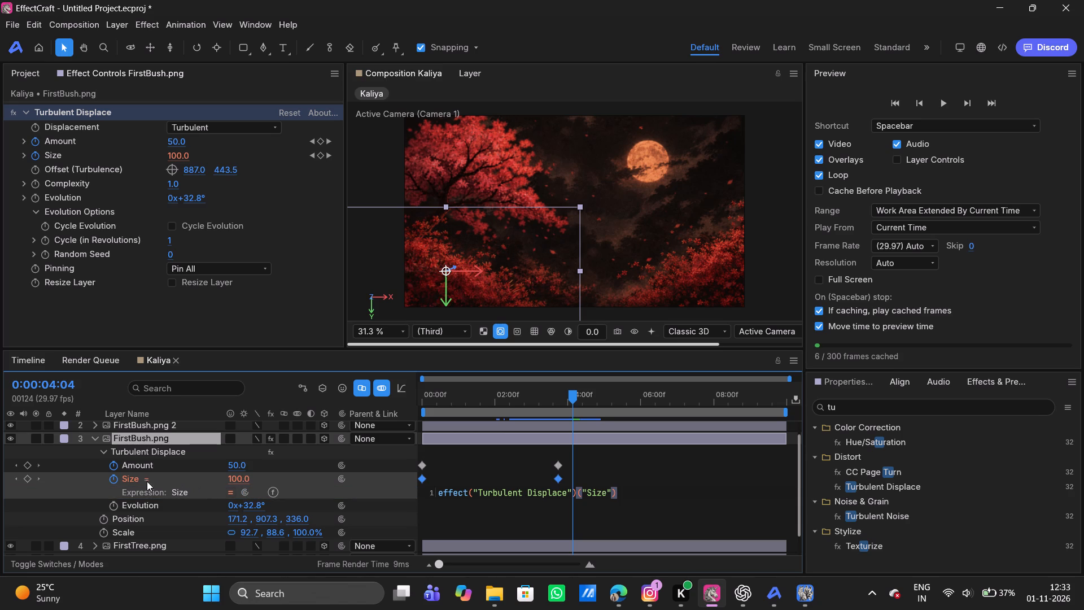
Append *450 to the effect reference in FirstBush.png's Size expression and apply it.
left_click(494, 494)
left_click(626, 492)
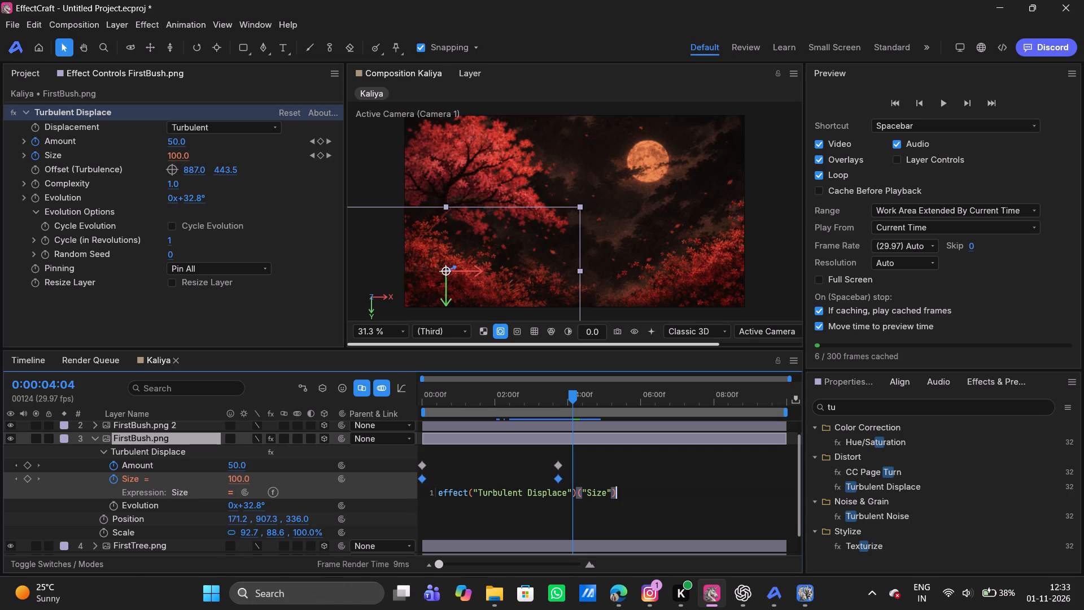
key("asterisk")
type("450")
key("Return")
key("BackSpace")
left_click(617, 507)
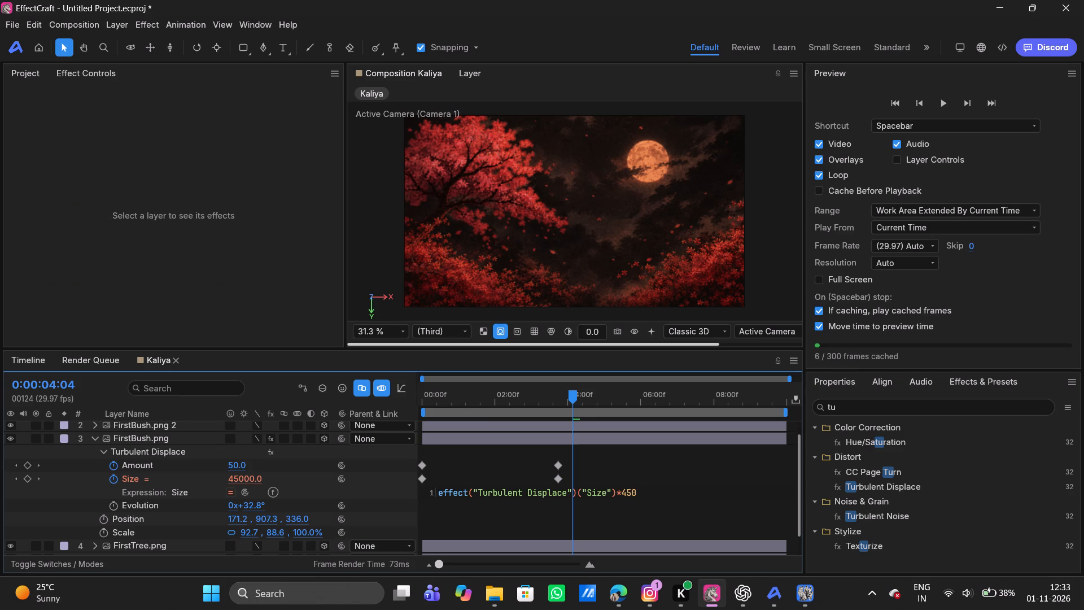
Preview the Kaliya composition from the first frame and scrub the timeline to check the bush's movement.
left_click(653, 491)
left_click_drag(572, 396, 540, 394)
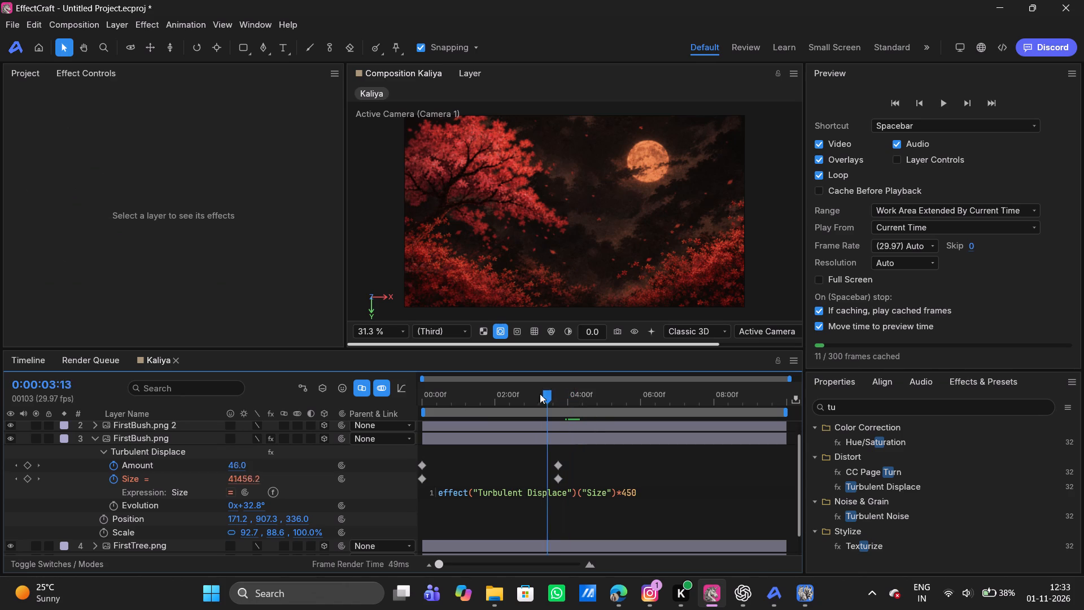
left_click_drag(540, 394, 403, 406)
key("space")
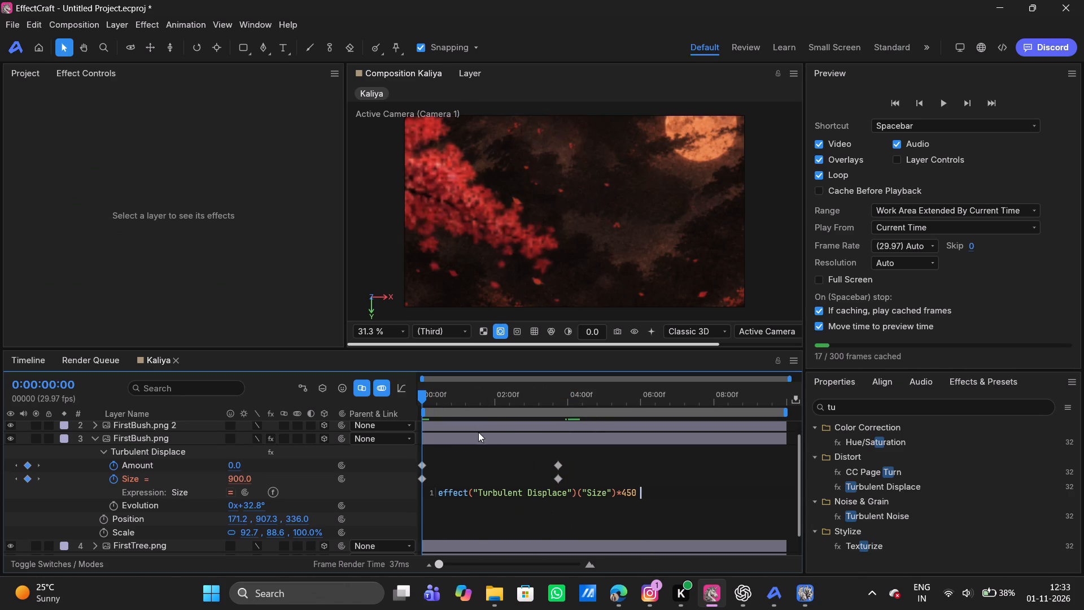
key("BackSpace")
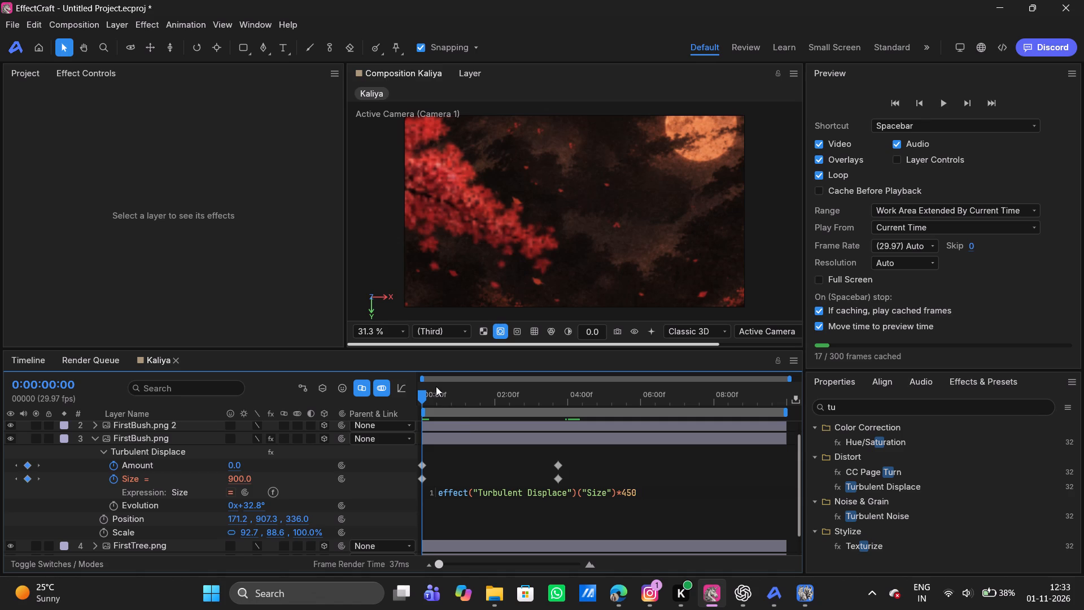
left_click(435, 385)
left_click(431, 398)
left_click_drag(431, 398, 411, 399)
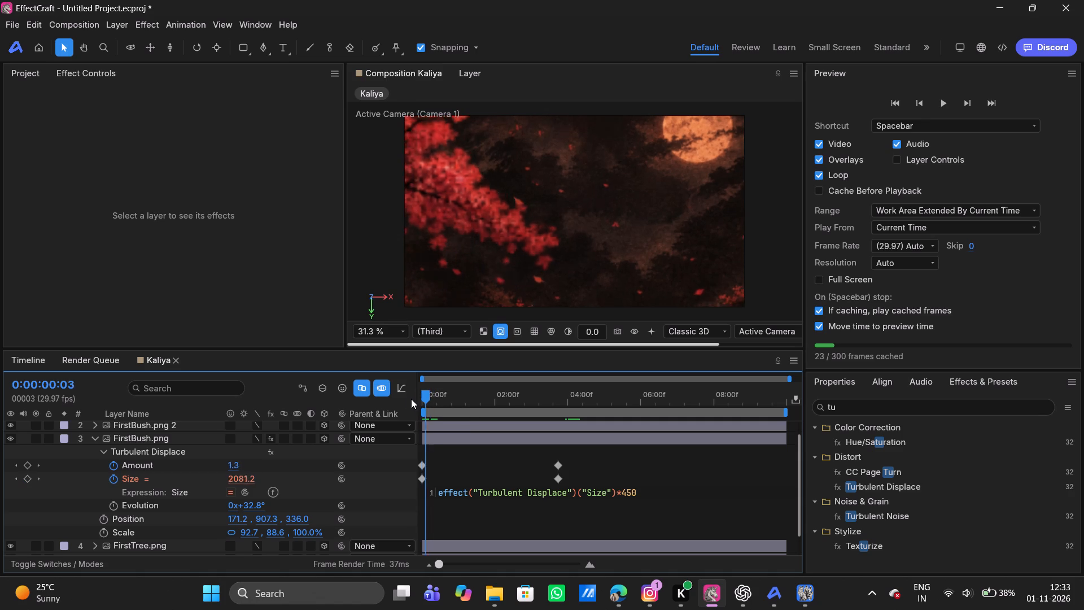
left_click_drag(411, 399, 407, 399)
key("space")
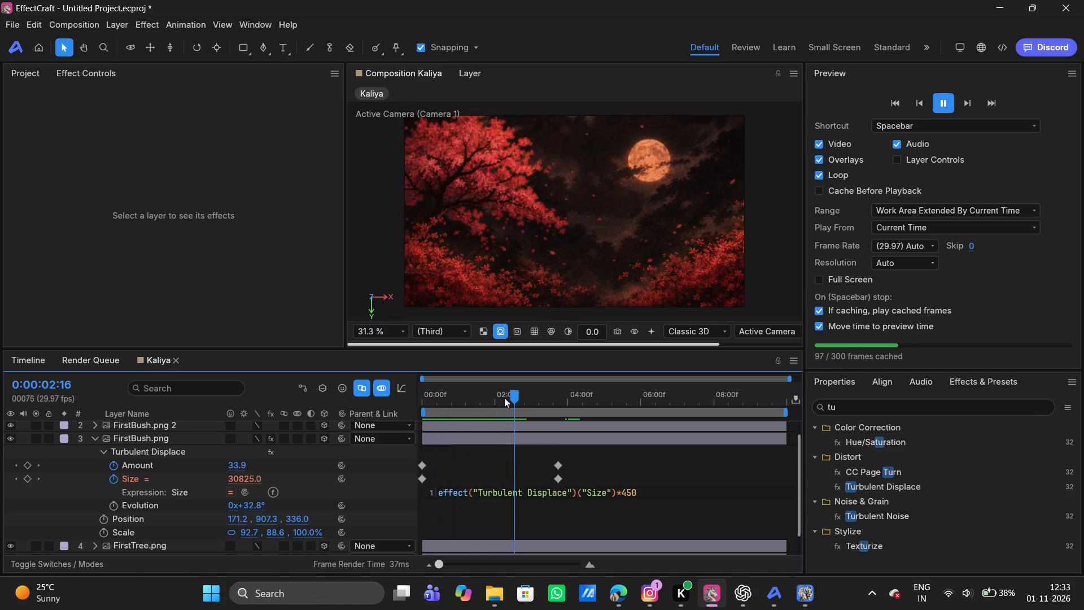
left_click_drag(520, 398, 507, 398)
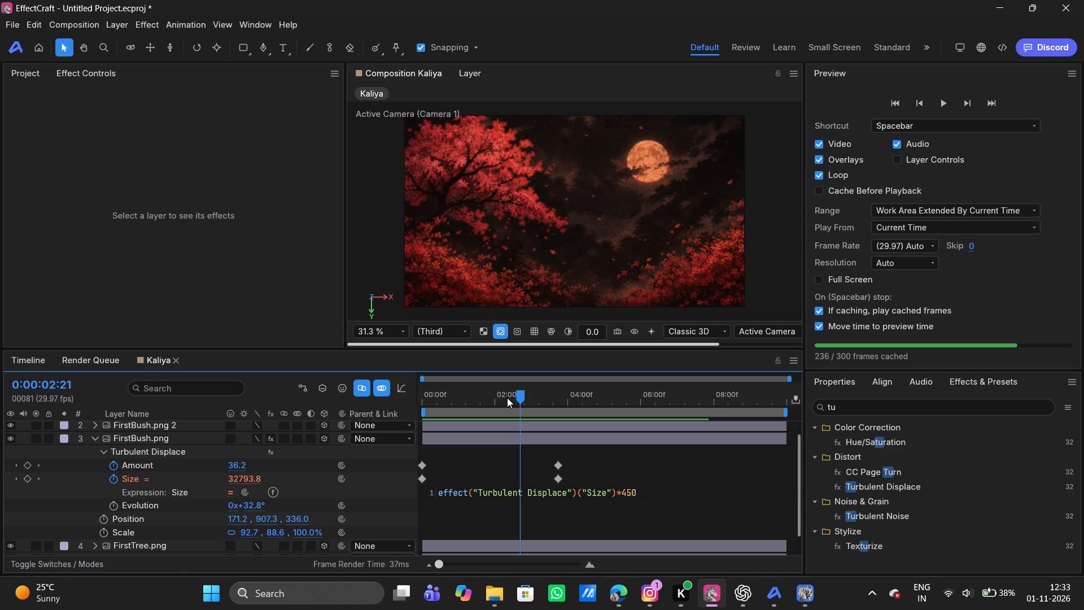
left_click_drag(507, 398, 386, 398)
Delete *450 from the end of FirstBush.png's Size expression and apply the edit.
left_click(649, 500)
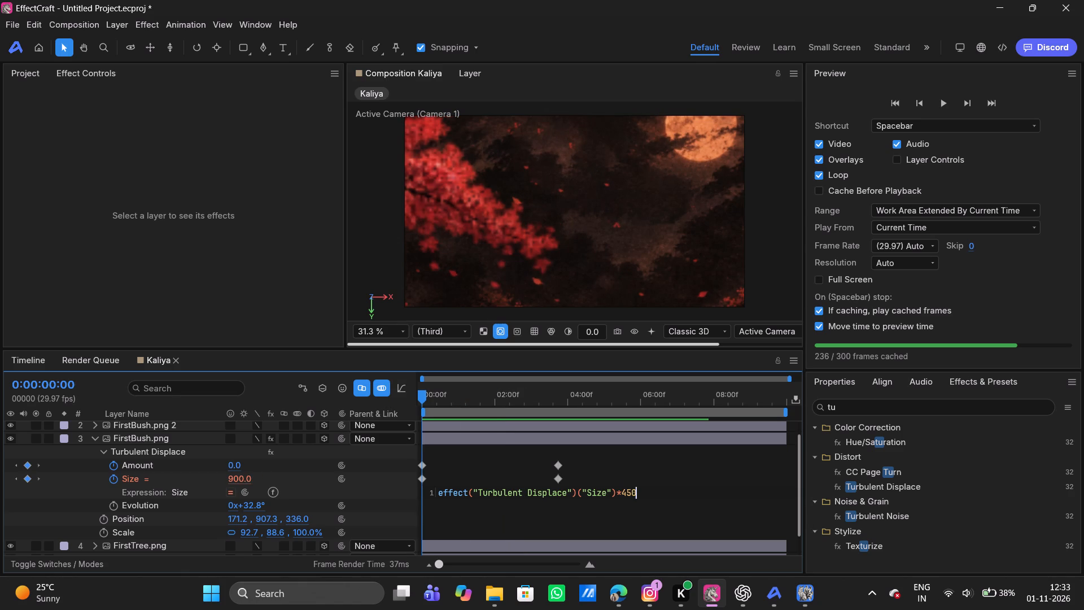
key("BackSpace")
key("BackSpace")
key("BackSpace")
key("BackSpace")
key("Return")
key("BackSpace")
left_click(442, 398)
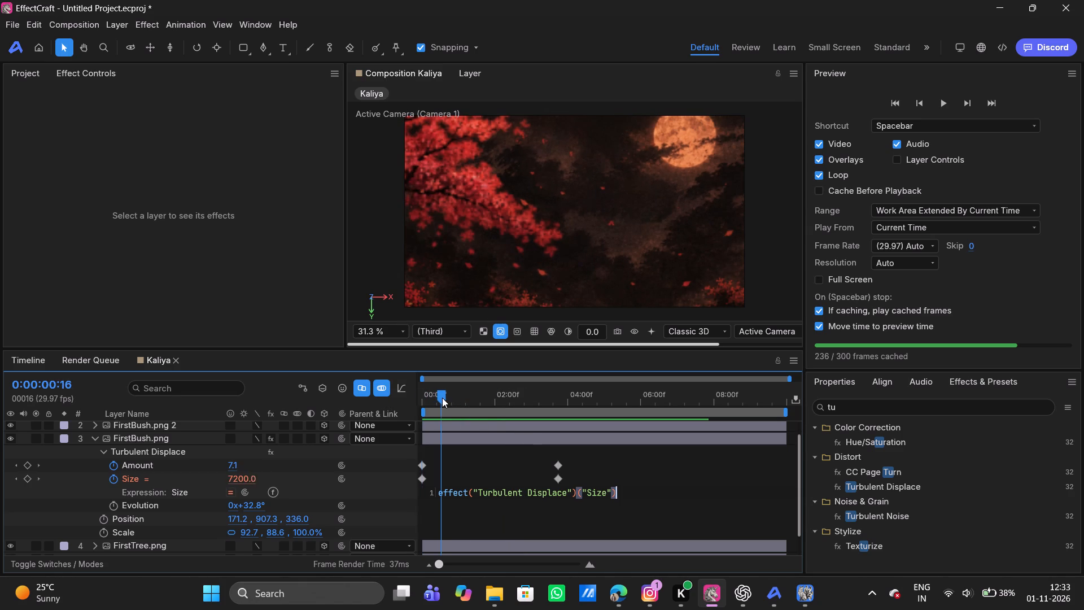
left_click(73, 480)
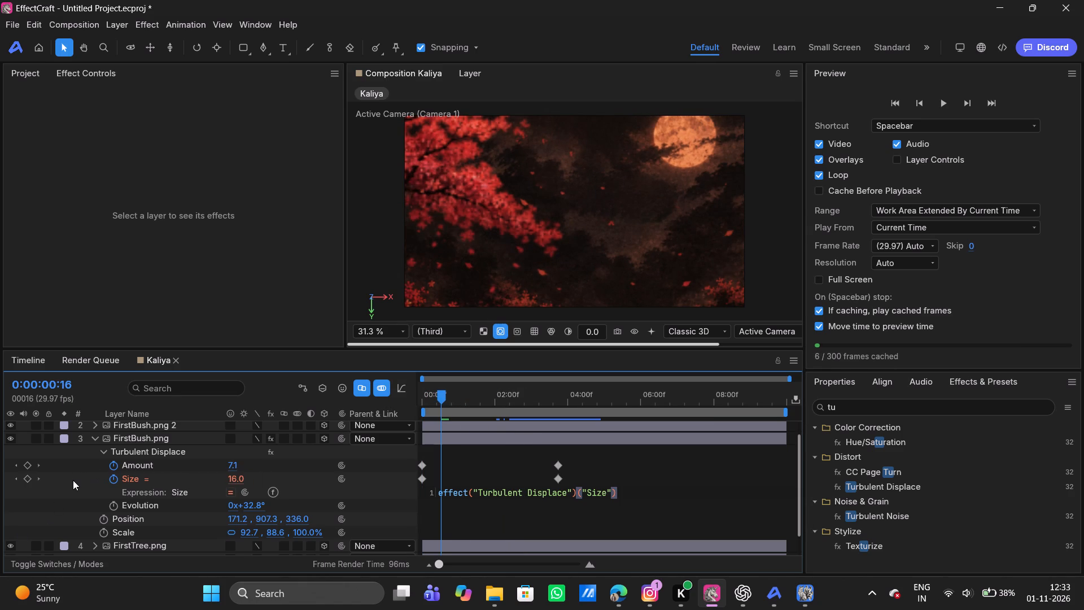
Remove the expression from FirstBush.png's Turbulent Displace Size while keeping its keyframes.
left_click(113, 477, "alt")
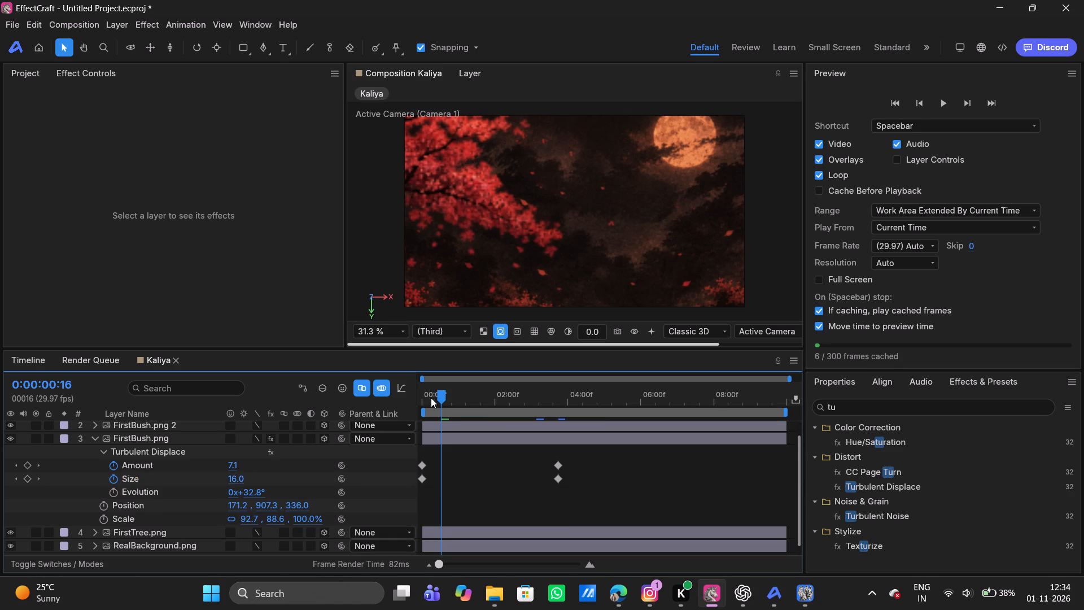
Play the Kaliya composition from the start and scrub between about 0:00:02:09 and 0:00:03:03 to check the bush's distortion.
left_click_drag(445, 396, 363, 385)
left_click_drag(363, 385, 475, 474)
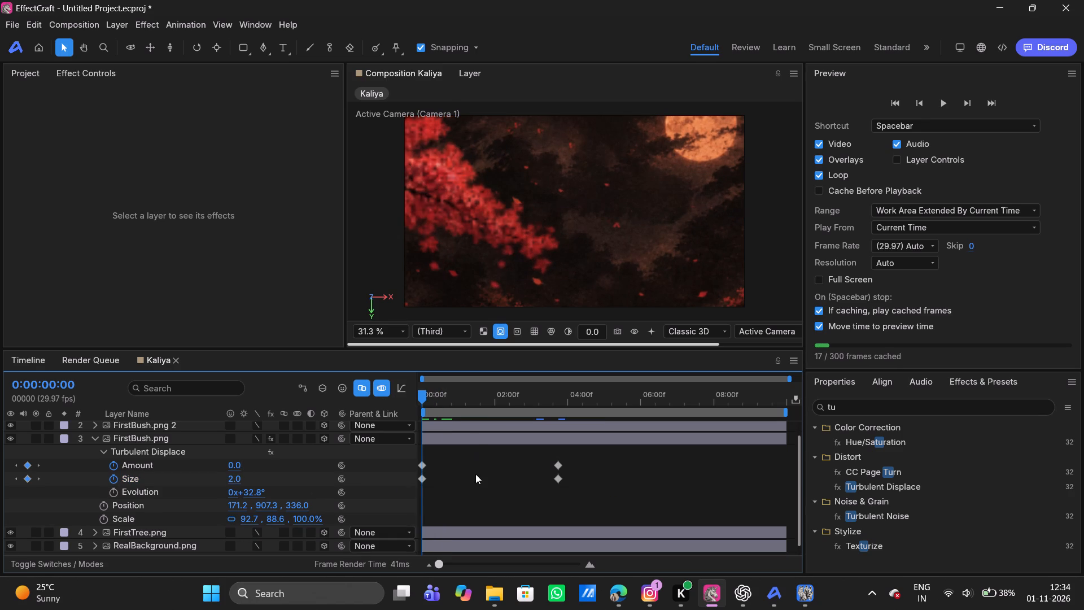
key("space")
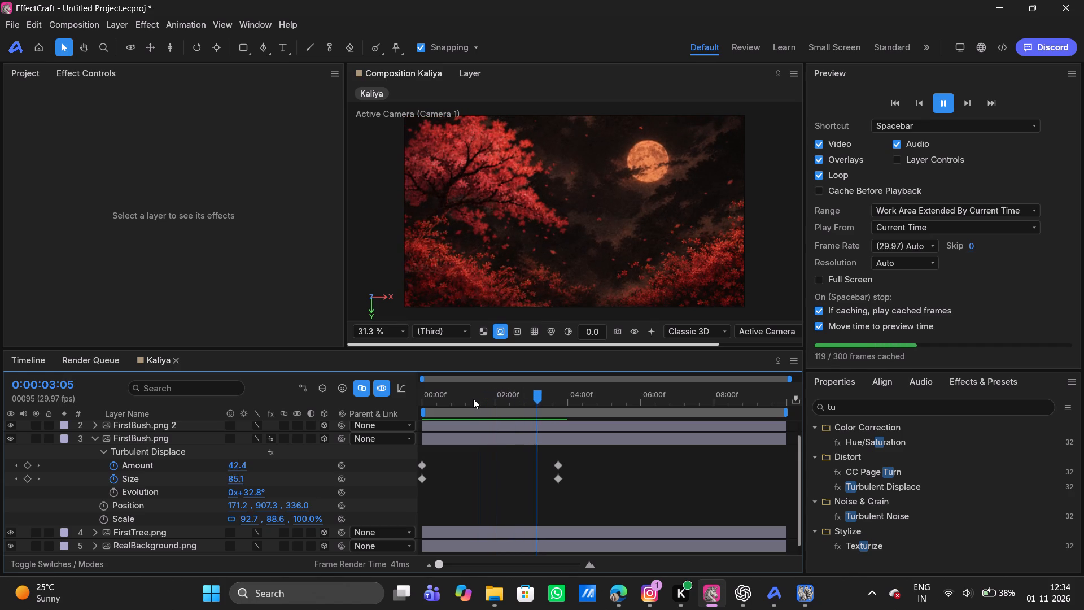
left_click_drag(473, 399, 535, 393)
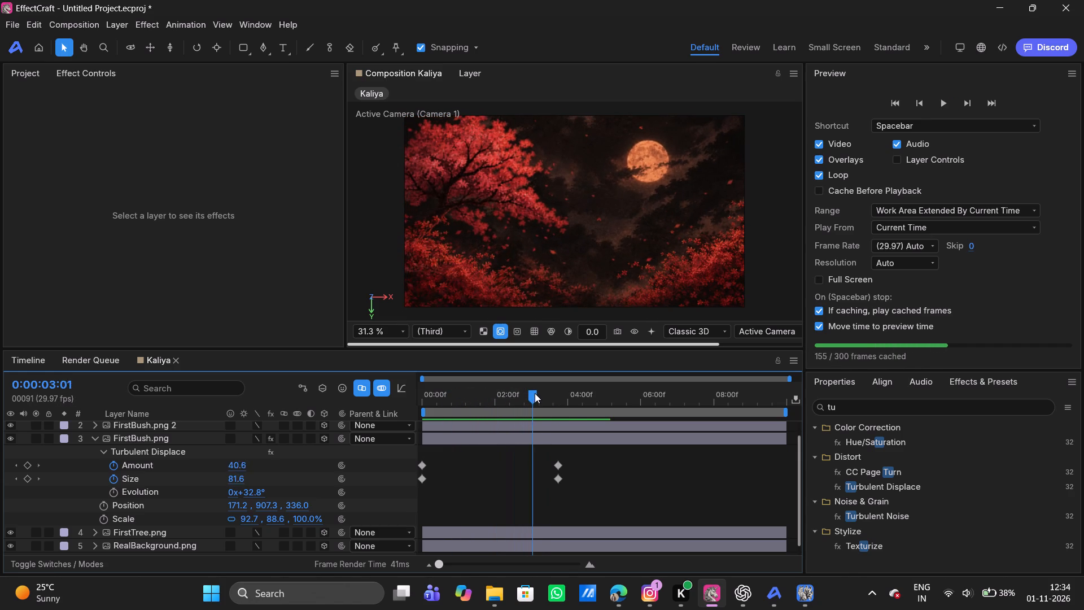
left_click_drag(535, 393, 511, 389)
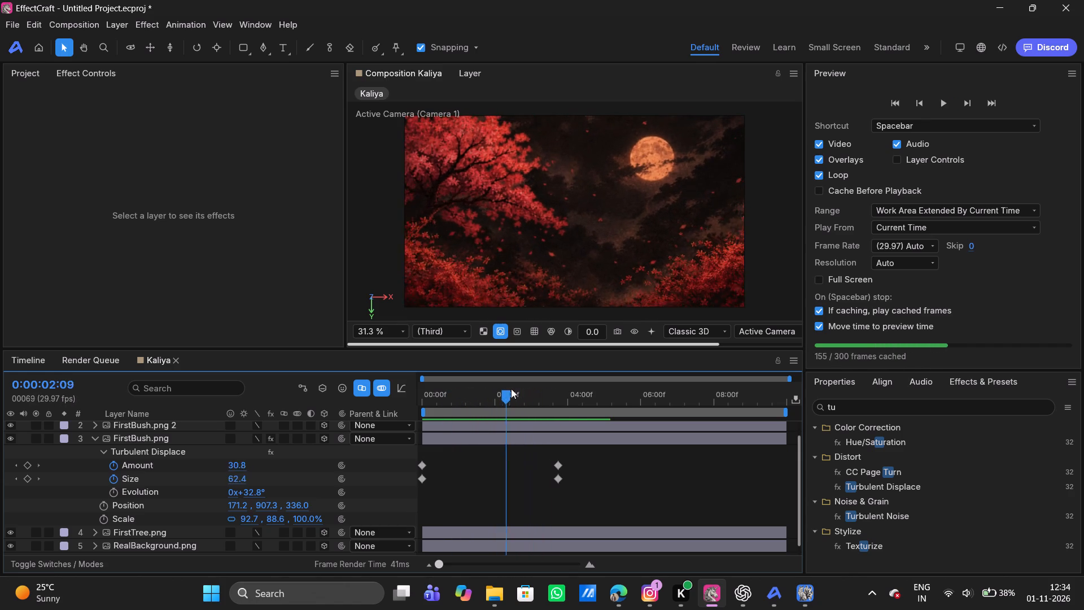
left_click_drag(511, 389, 536, 387)
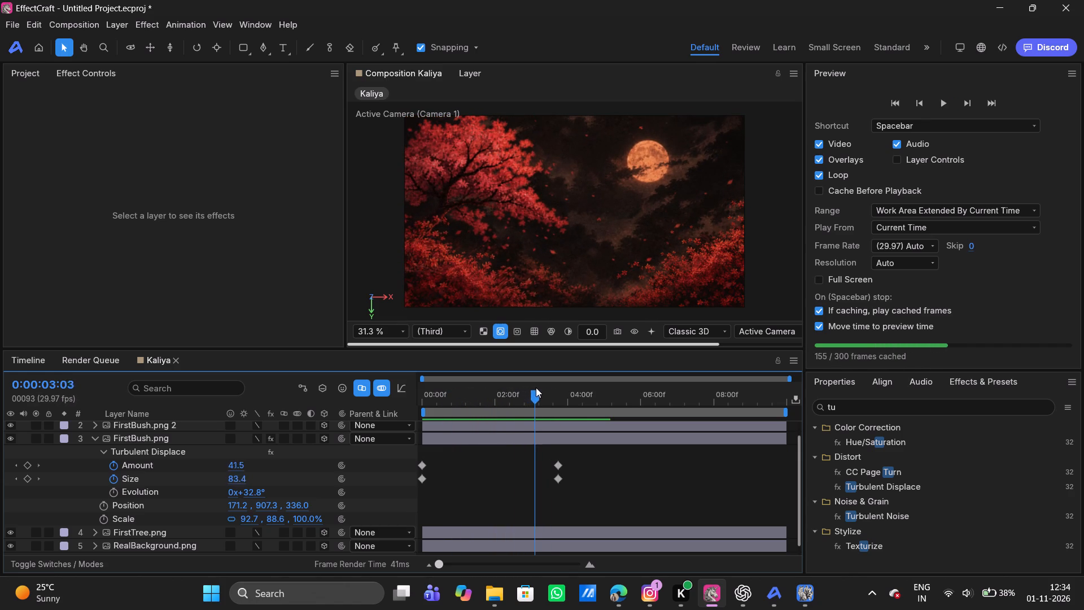
left_click_drag(536, 387, 531, 385)
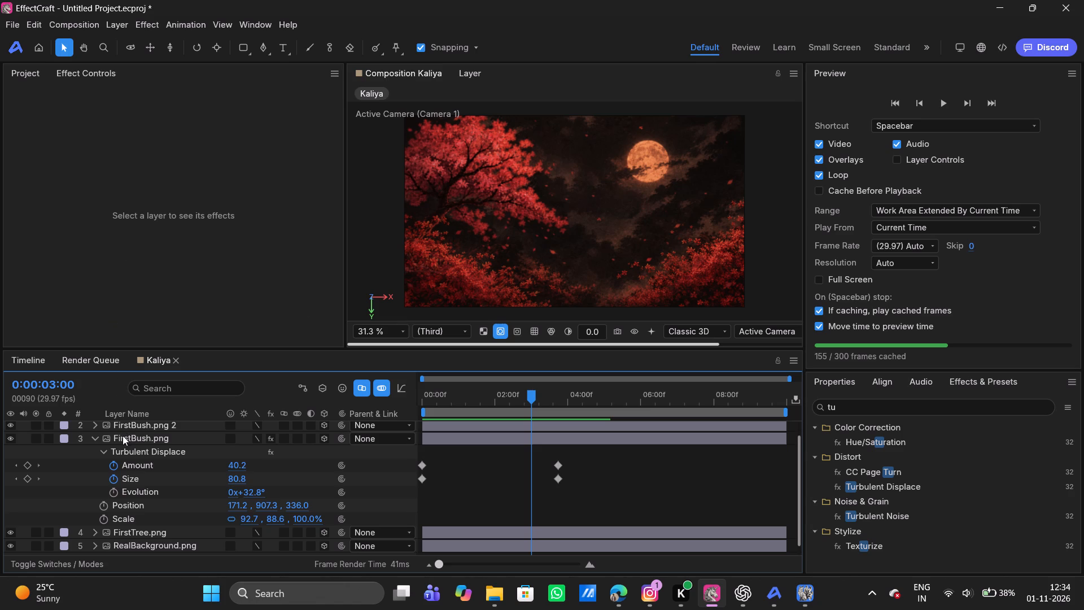
Set the Turbulent Displace Evolution on FirstBush.png to 0x+30.8°.
left_click(121, 438)
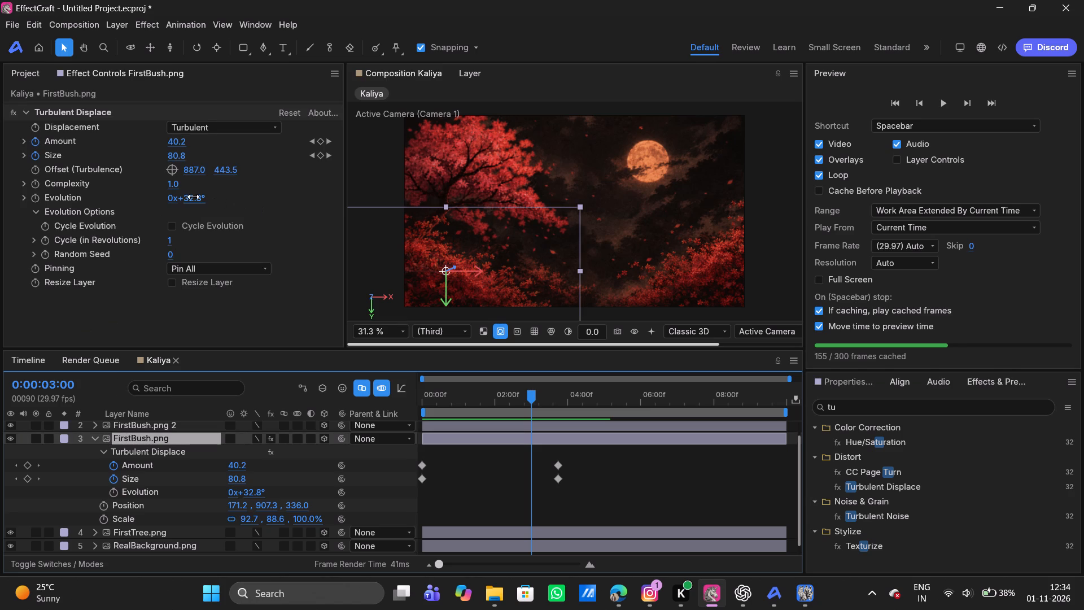
left_click_drag(193, 197, 137, 195)
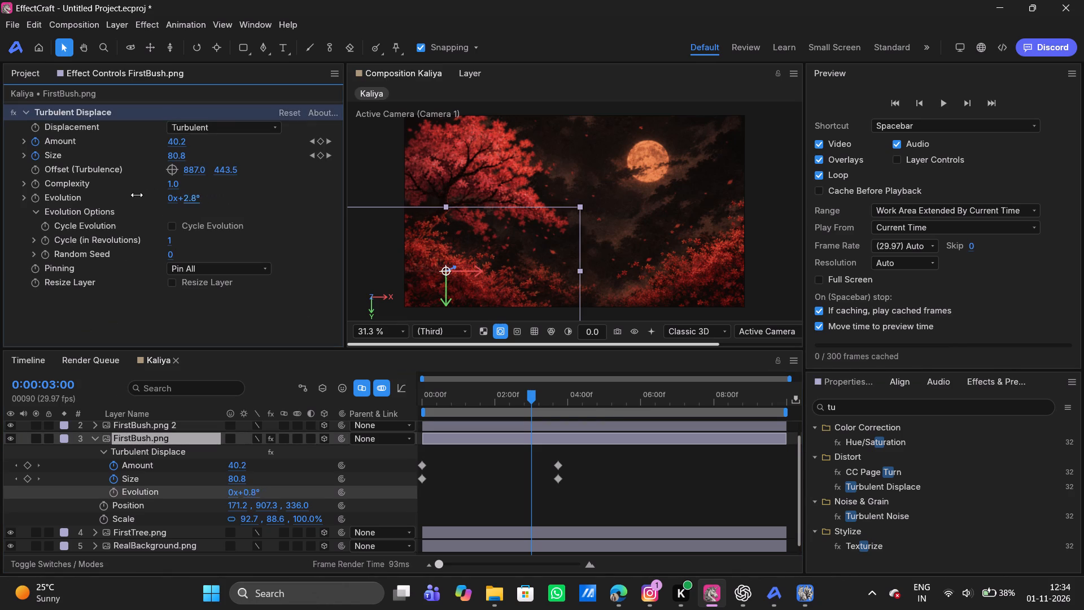
left_click_drag(137, 195, 242, 204)
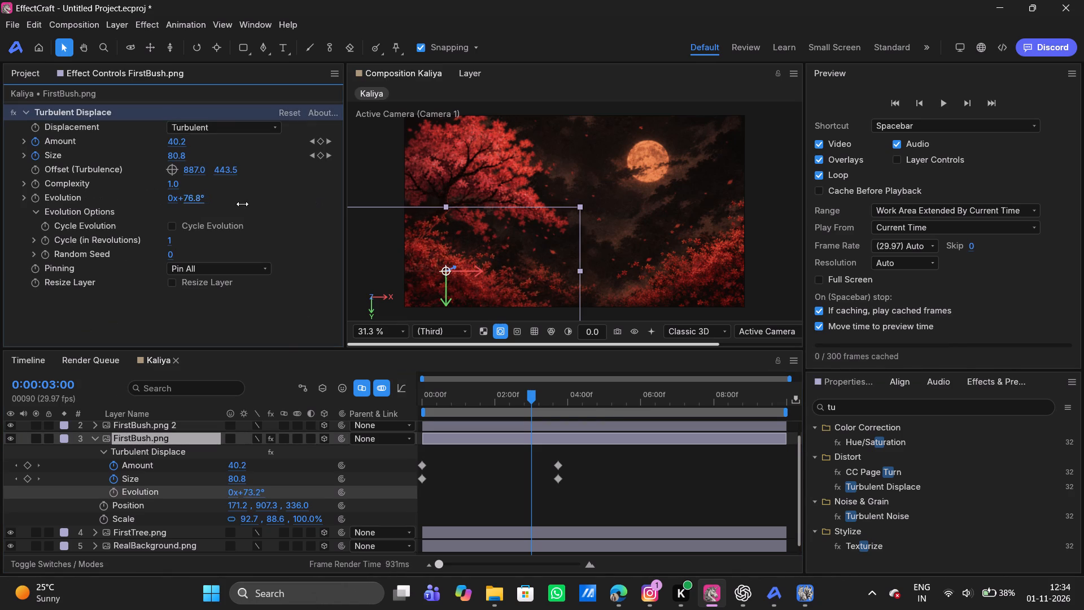
left_click_drag(242, 204, 194, 203)
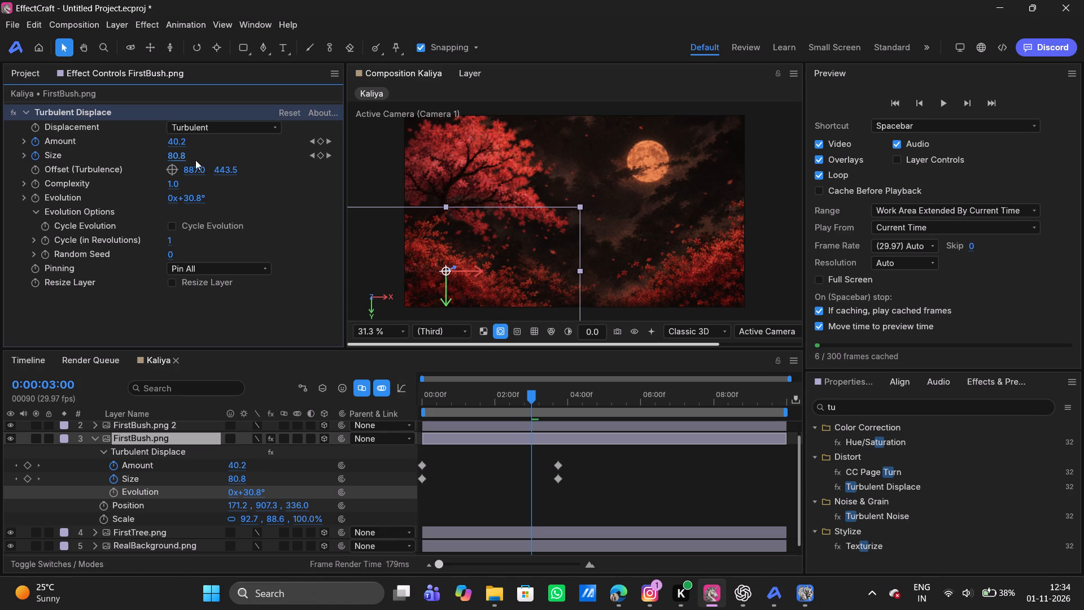
Set the Turbulent Displace Offset (Turbulence) on FirstBush.png to about 844.6, 516.3.
left_click_drag(219, 168, 254, 161)
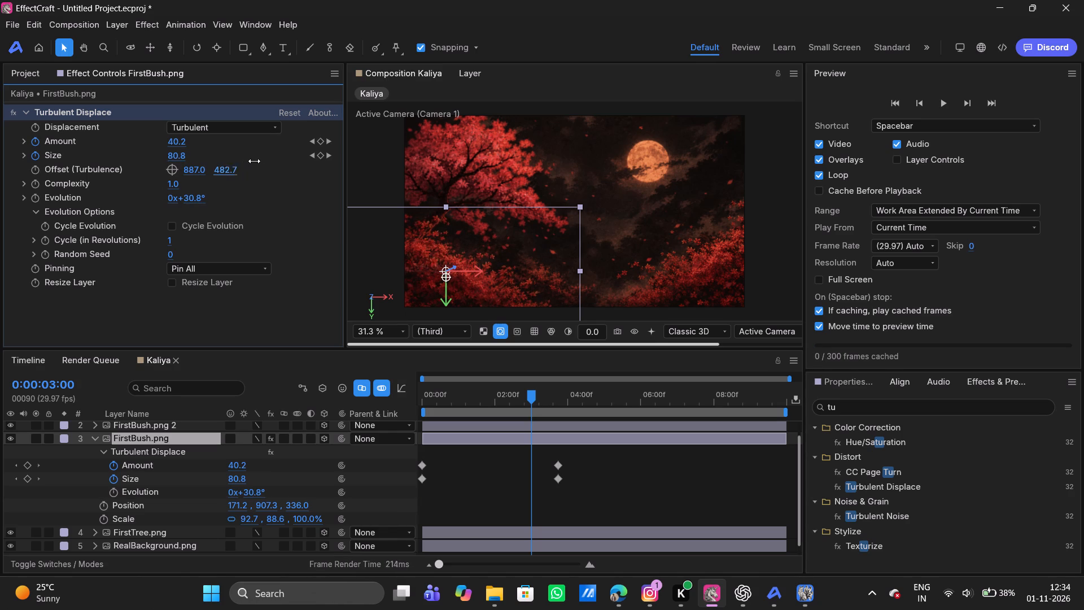
left_click_drag(254, 161, 273, 160)
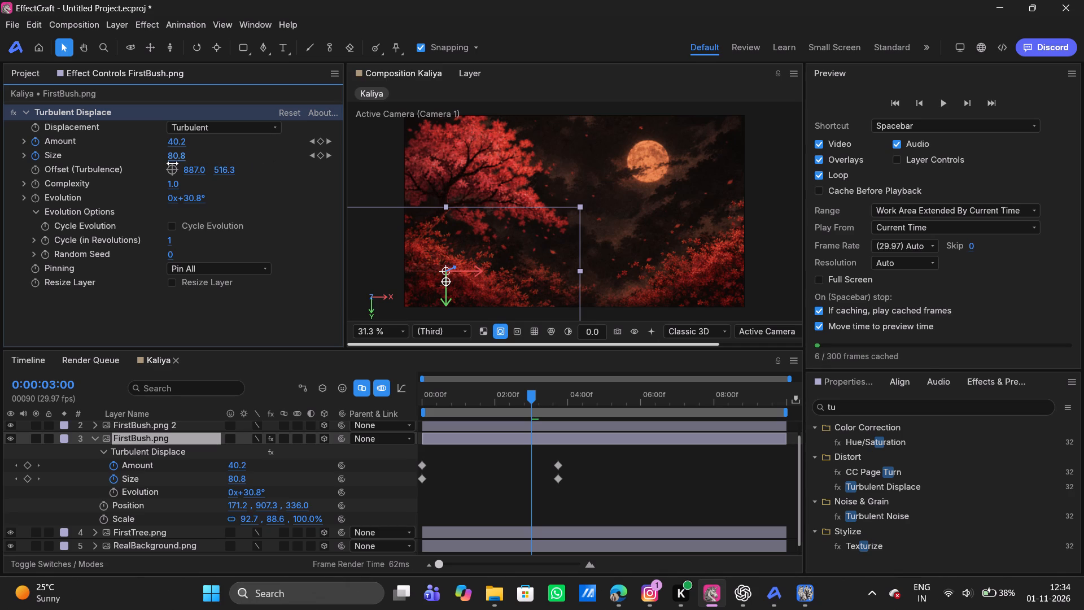
left_click_drag(201, 169, 161, 170)
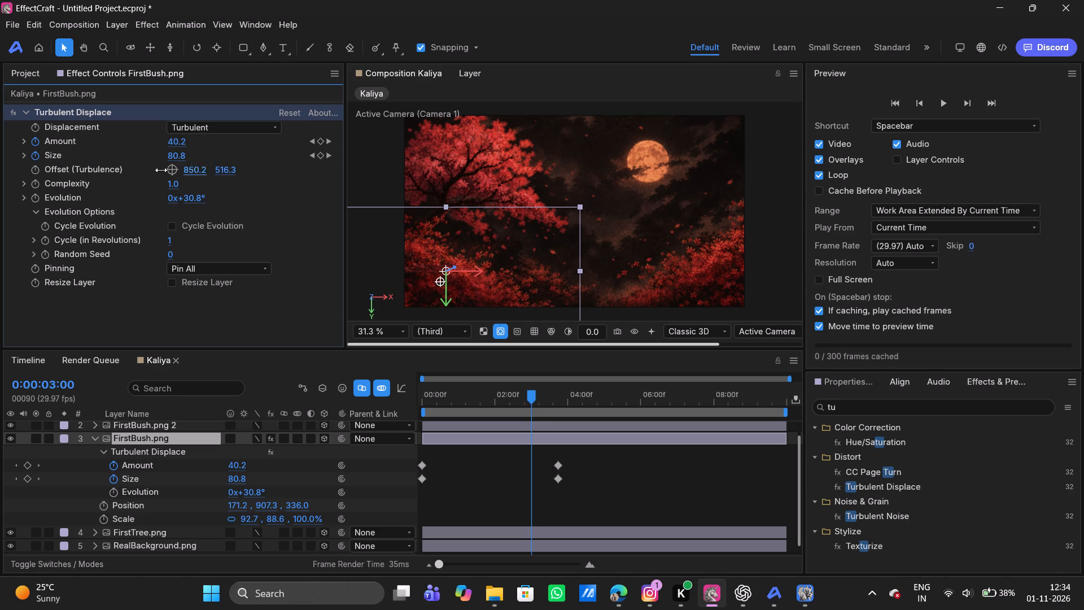
left_click_drag(161, 170, 174, 165)
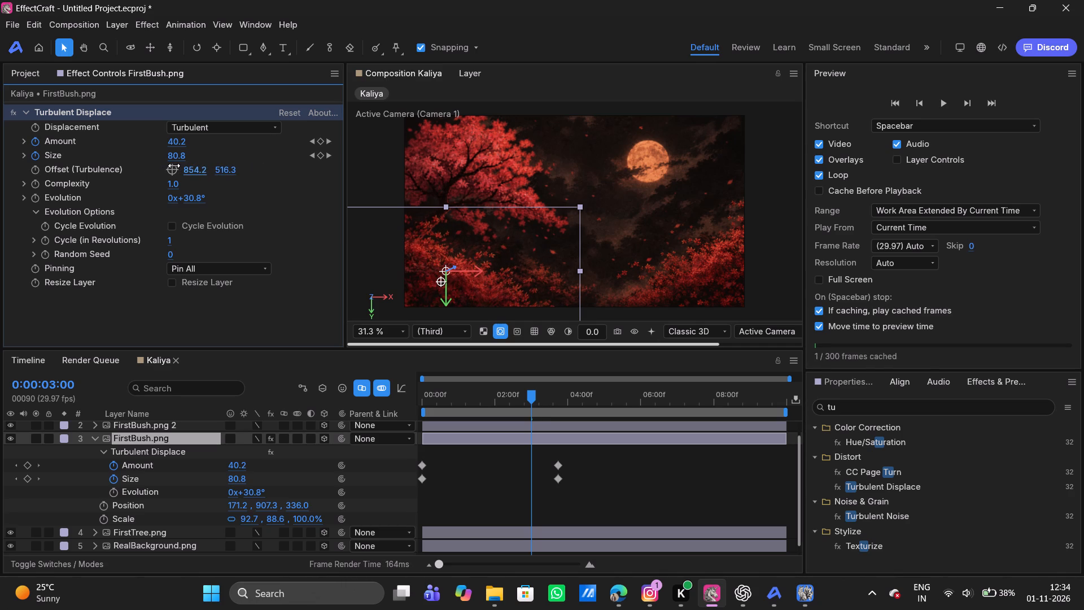
left_click_drag(174, 165, 167, 163)
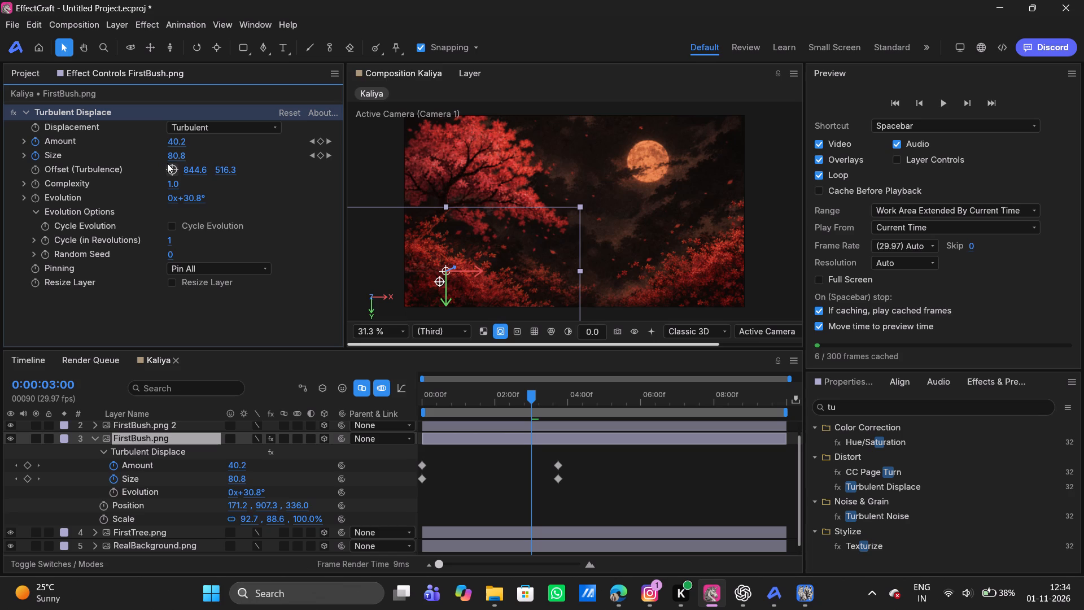
left_click(177, 153)
key("ctrl+z")
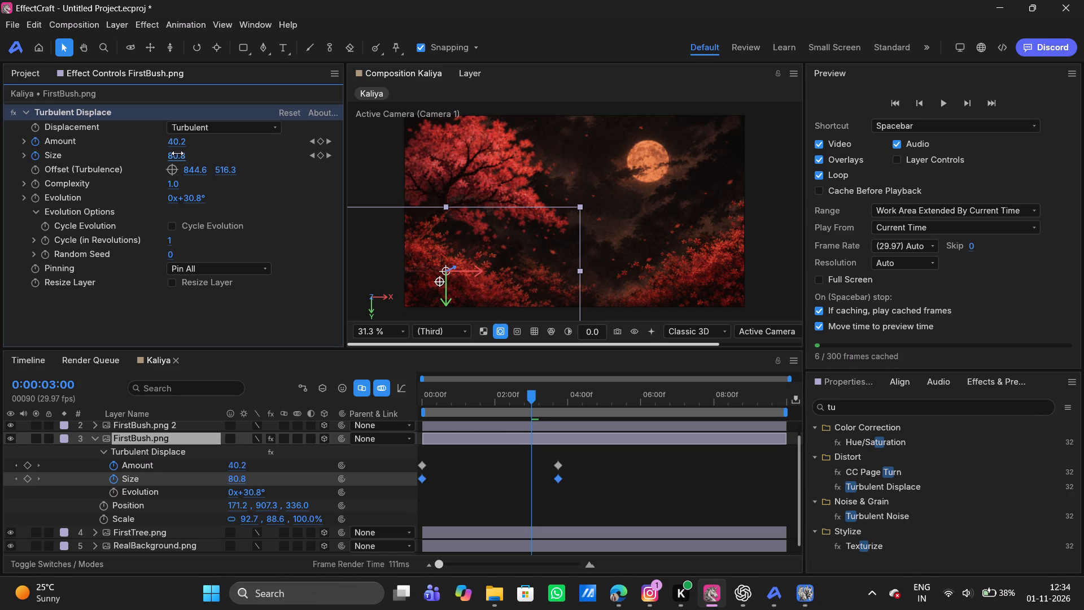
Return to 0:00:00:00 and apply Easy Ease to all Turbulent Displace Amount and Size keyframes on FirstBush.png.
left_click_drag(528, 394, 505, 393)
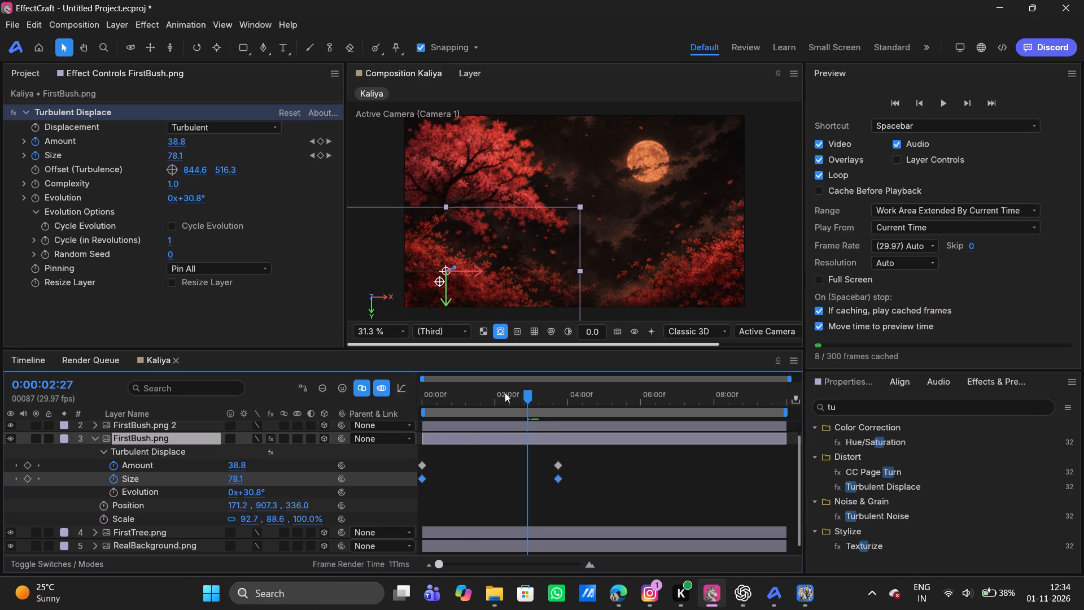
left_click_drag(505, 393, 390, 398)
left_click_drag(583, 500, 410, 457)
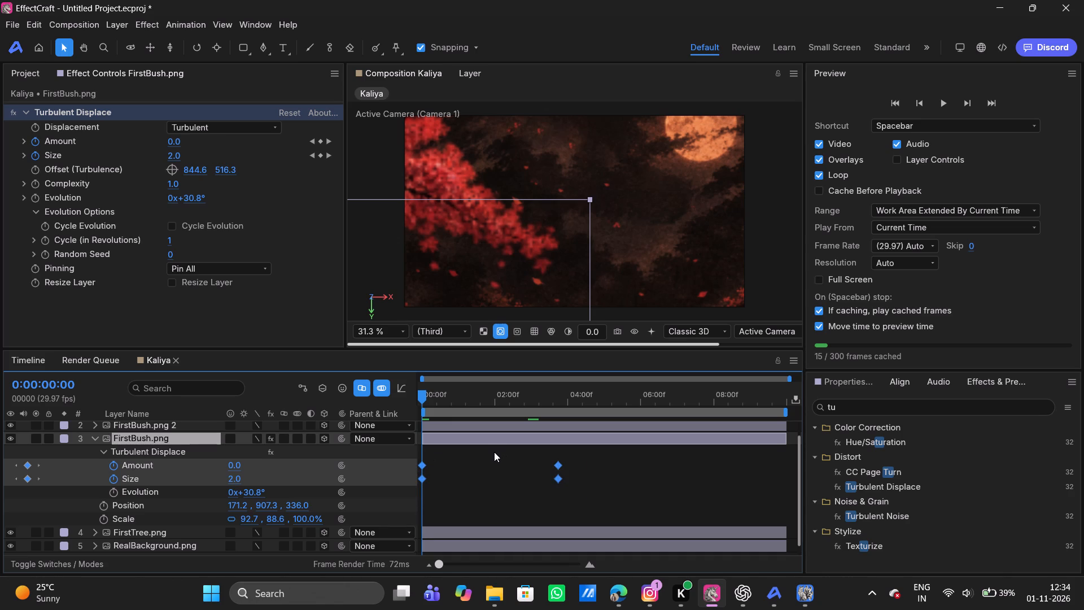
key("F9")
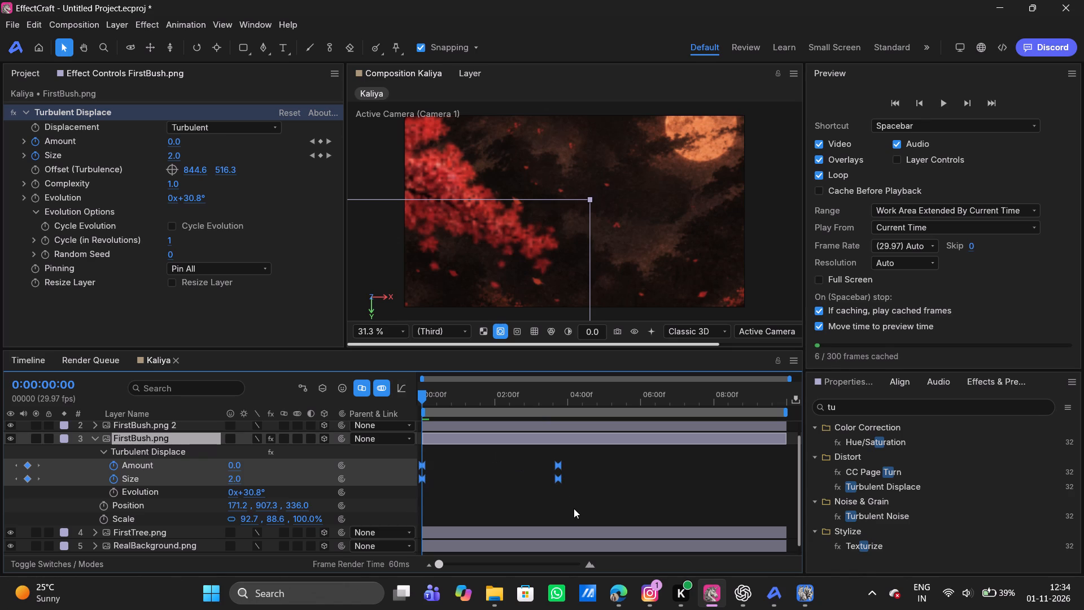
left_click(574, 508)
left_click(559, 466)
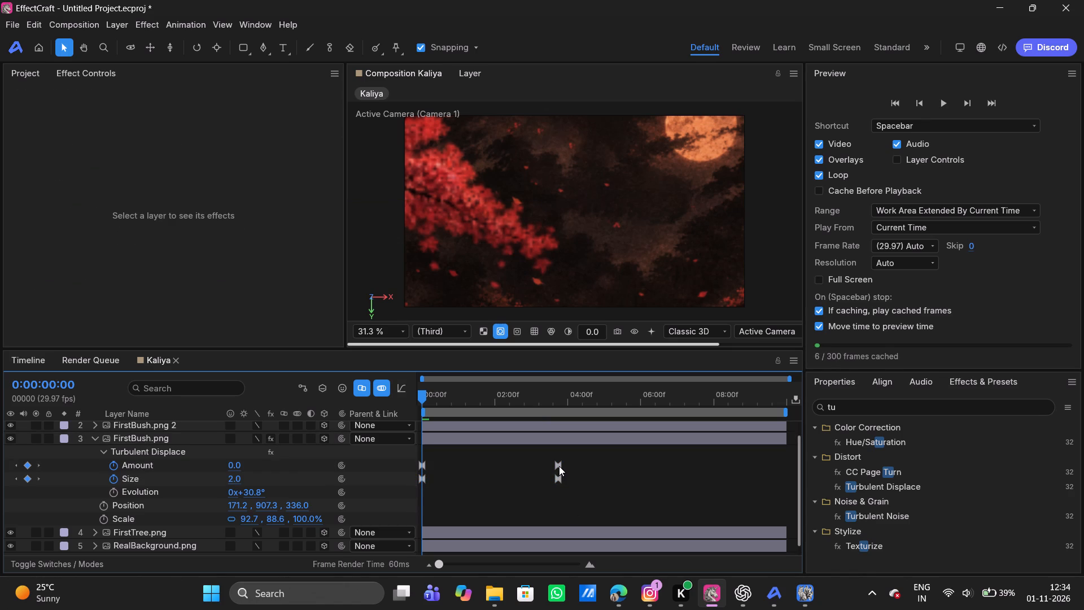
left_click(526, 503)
Switch to Microsoft Edge, open the video After Effects Nature Tree Cloud Easy Animation Quick Tip and skip the ad.
left_click(611, 597)
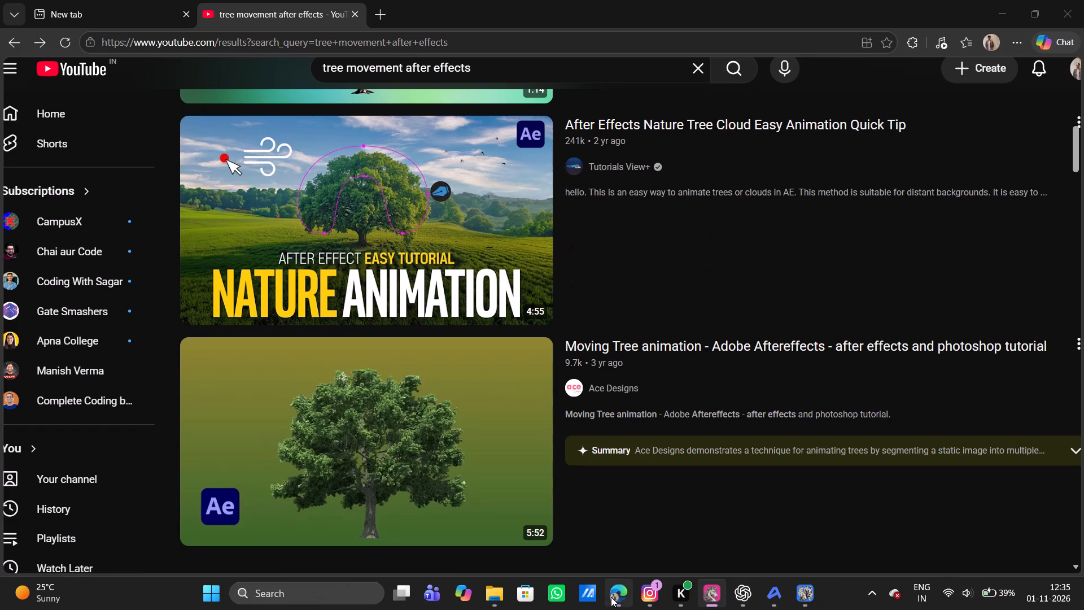
left_click(327, 214)
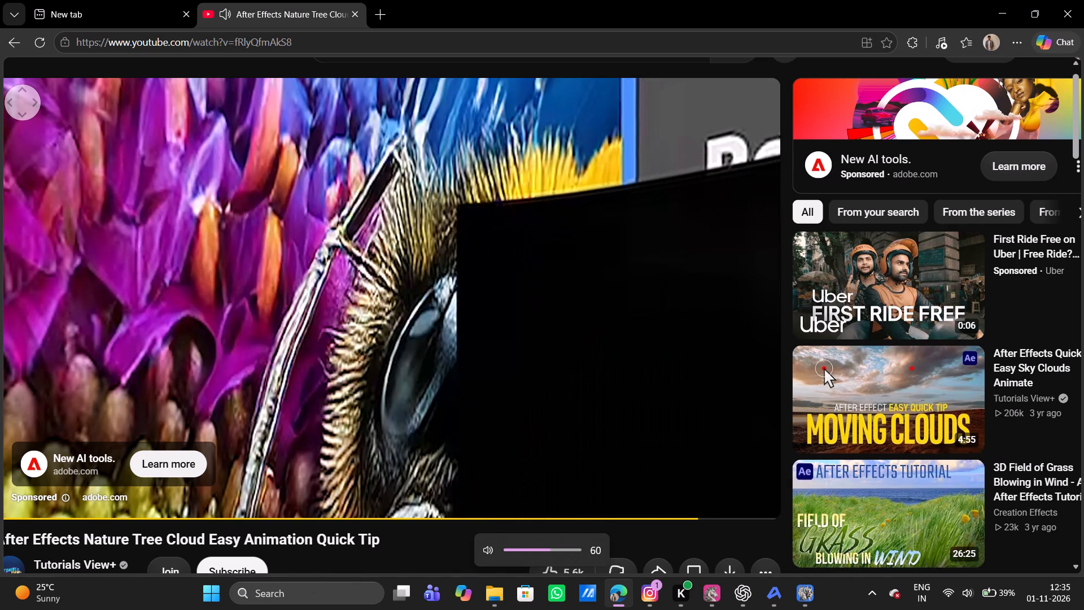
left_click(715, 463)
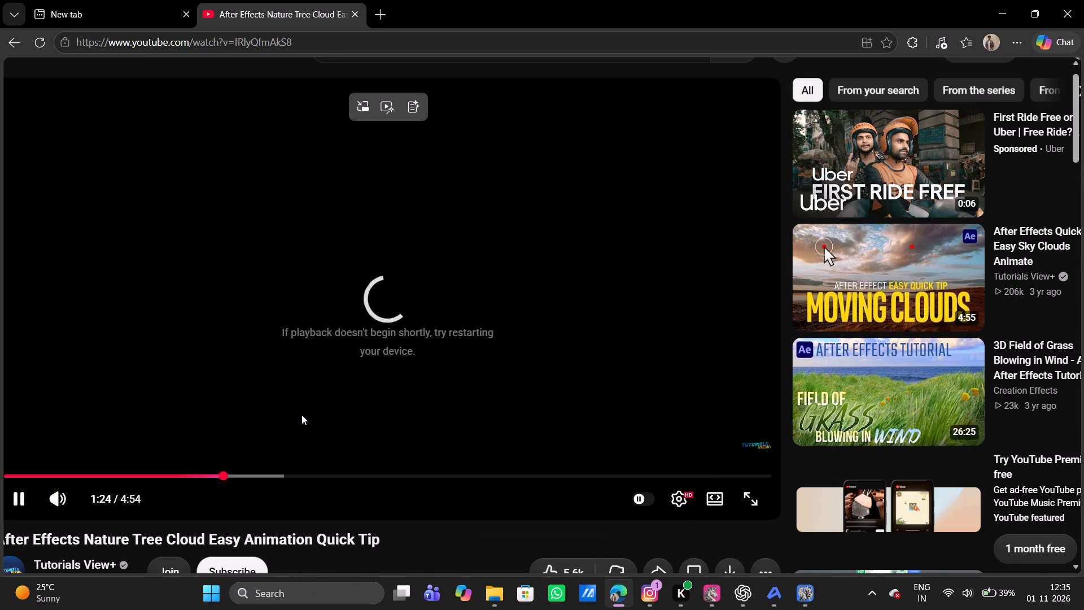
Replay the tutorial between about 1:03 and 1:10 to examine its Turbulent Displace values and Evolution expression.
key("Left")
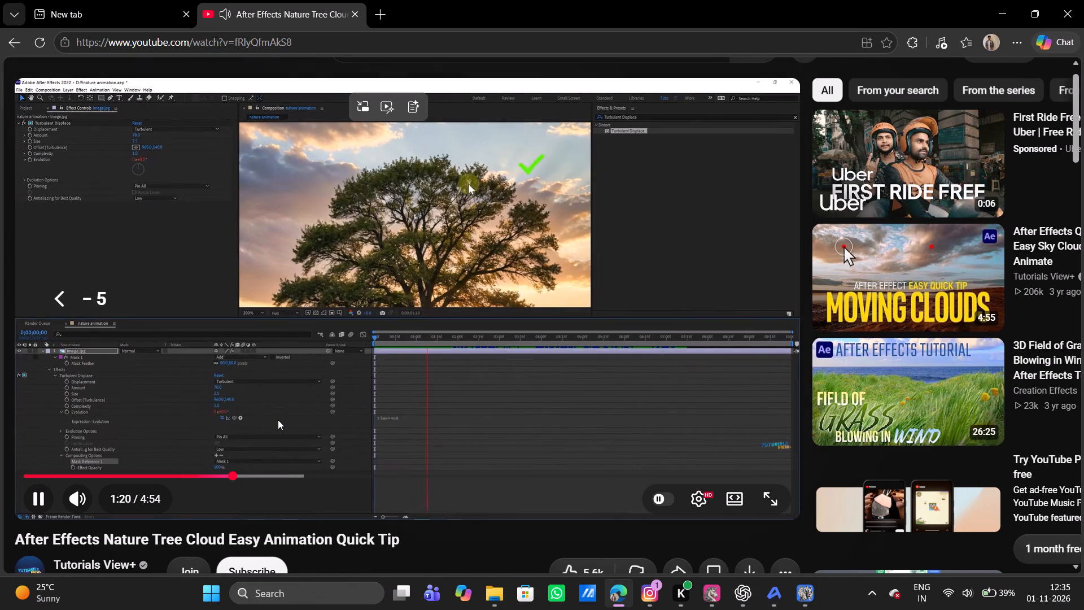
key("Left")
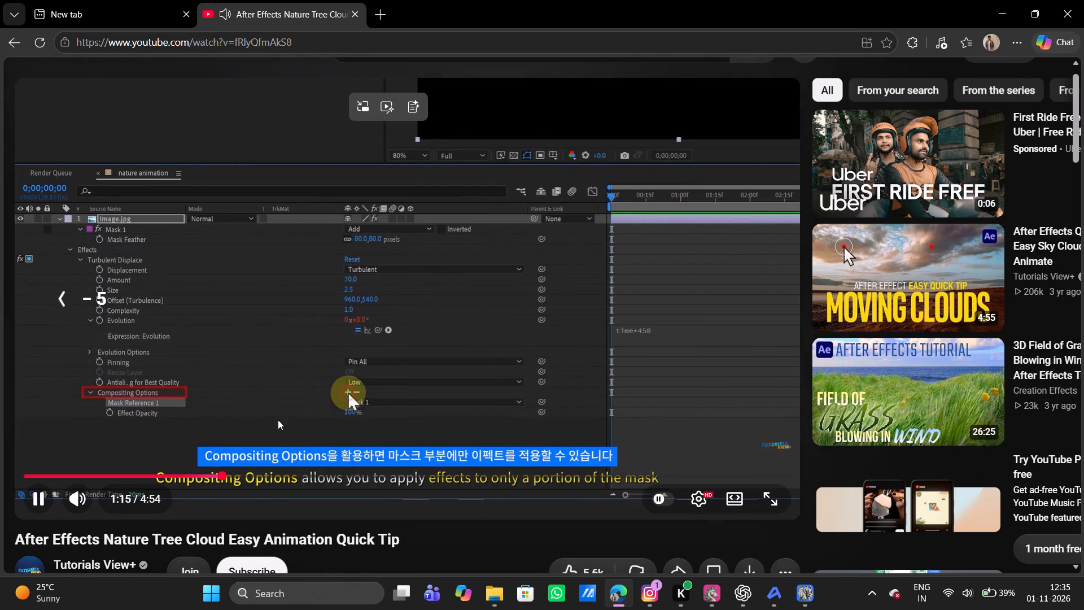
key("Left")
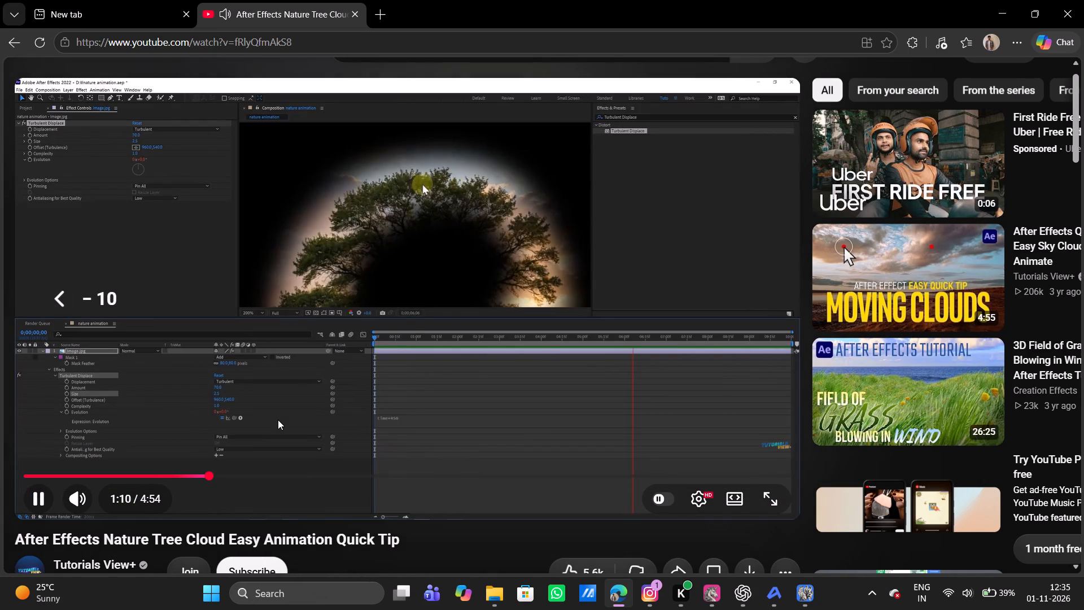
key("Left")
key("Left")
key("Left")
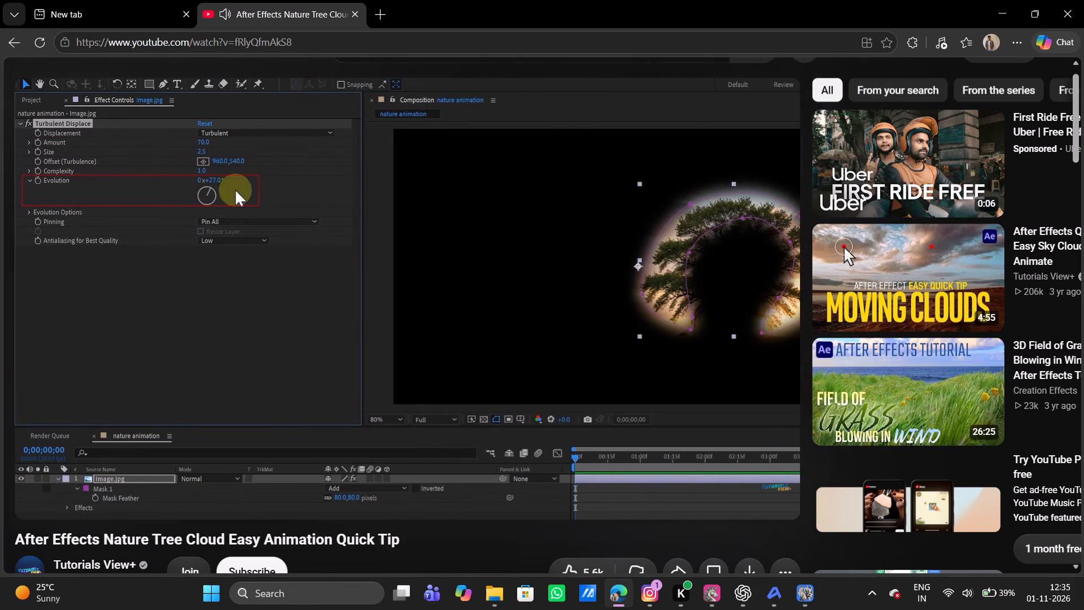
key("space")
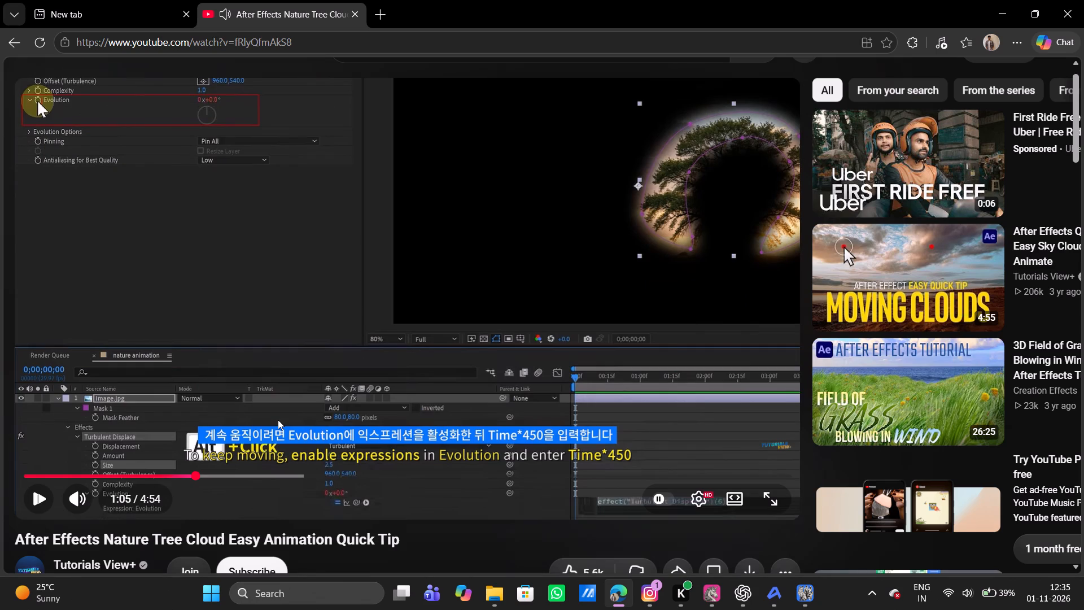
key("space")
key("space")
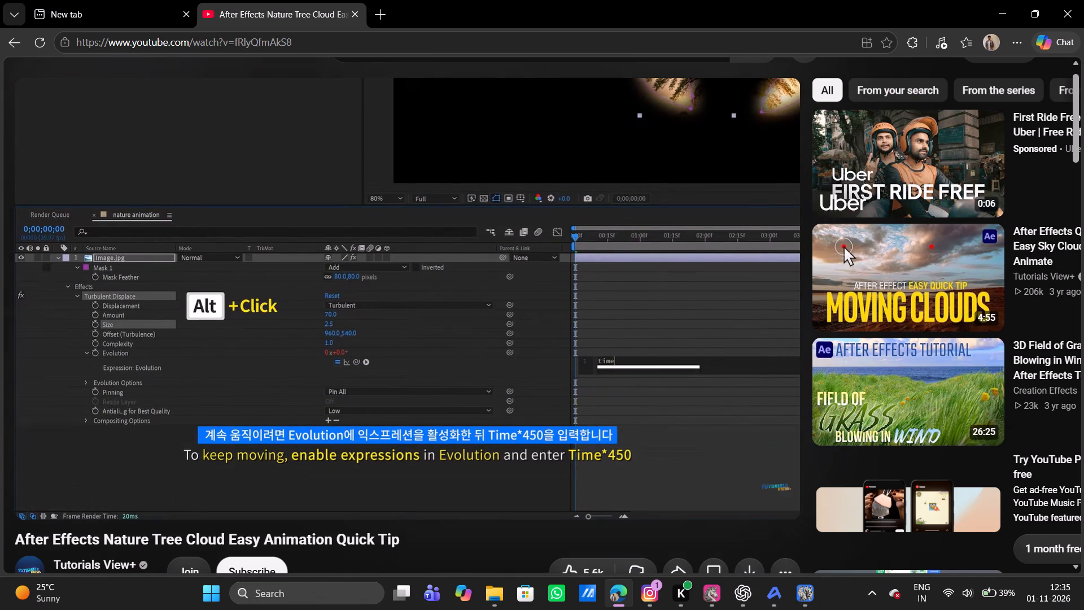
key("Left")
key("space")
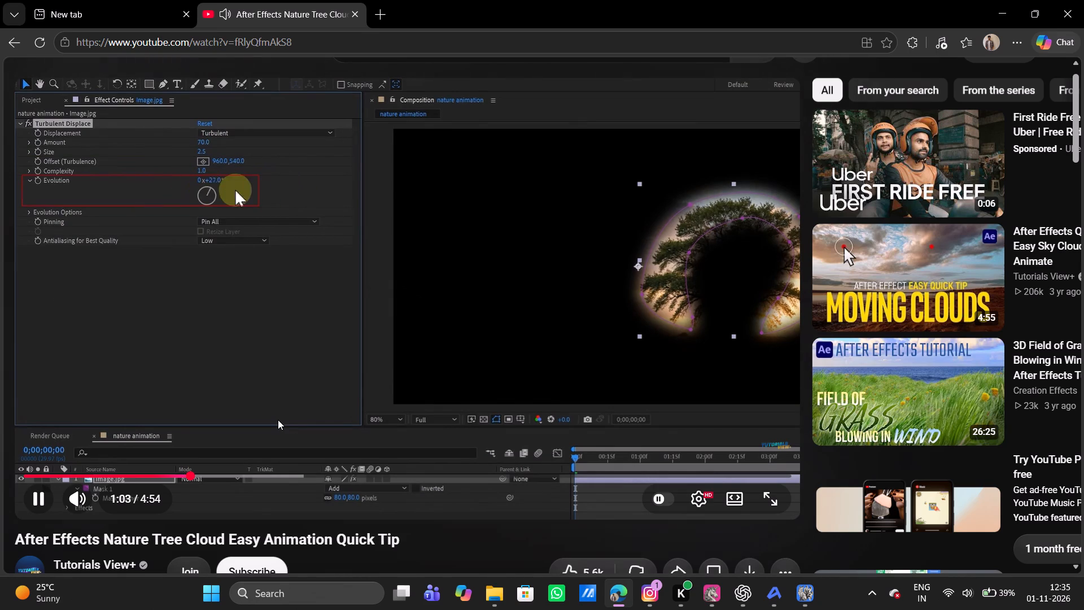
key("space")
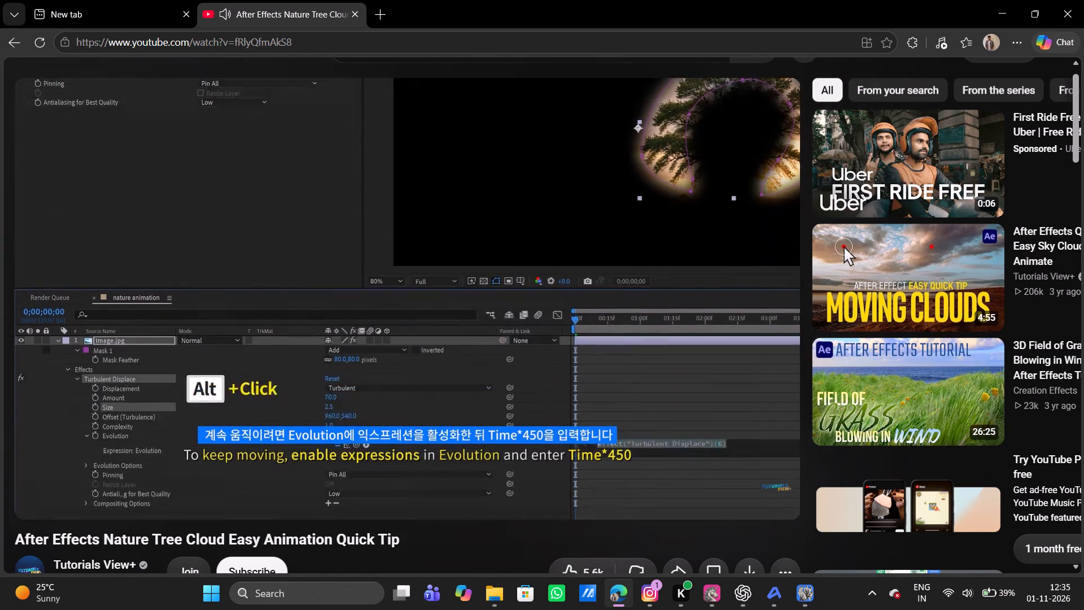
key("space")
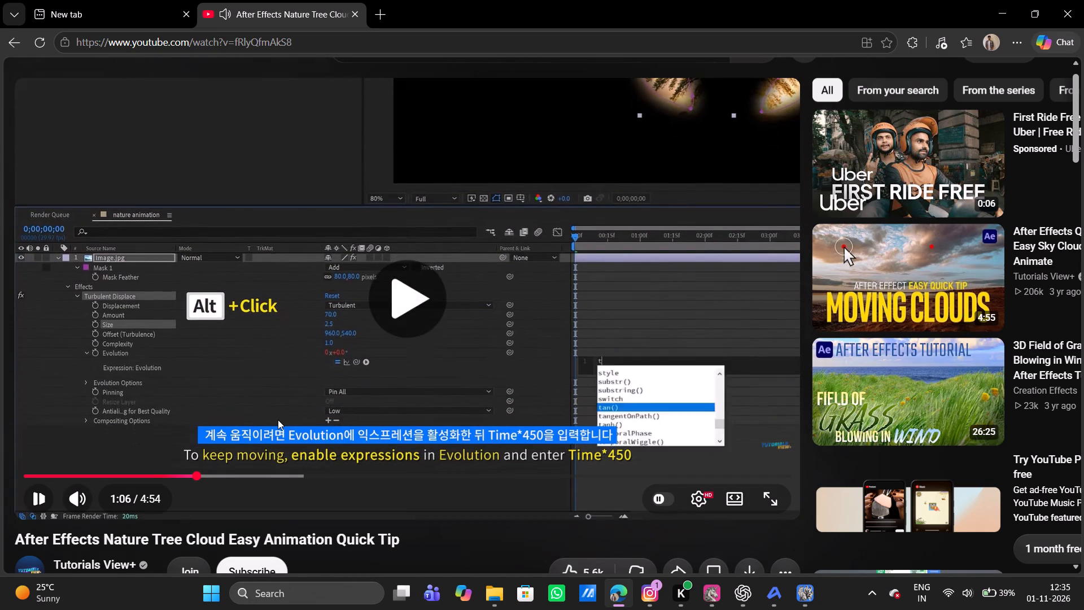
key("space")
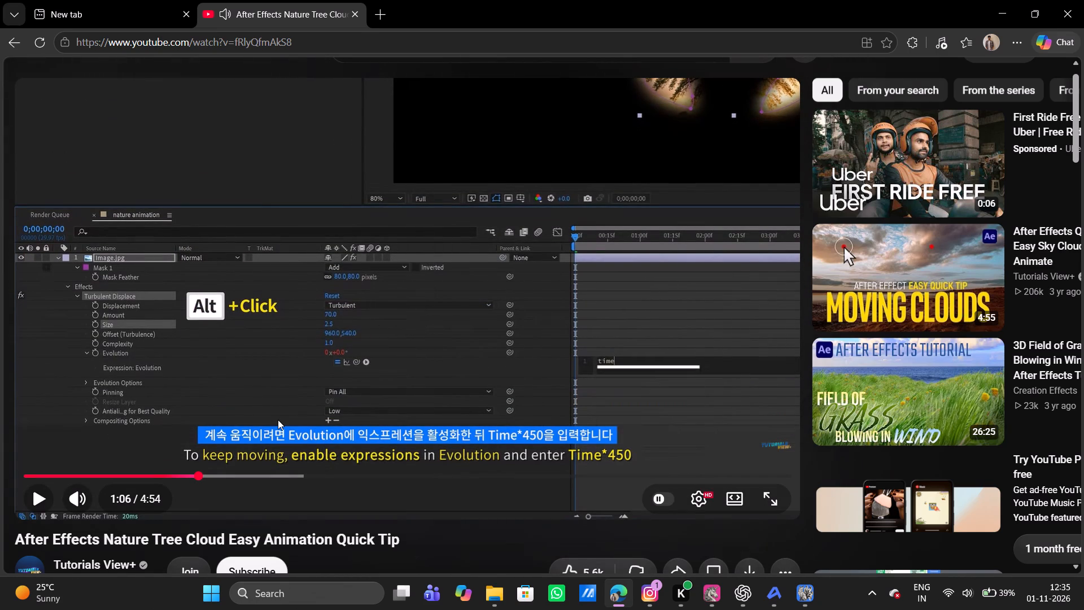
key("space")
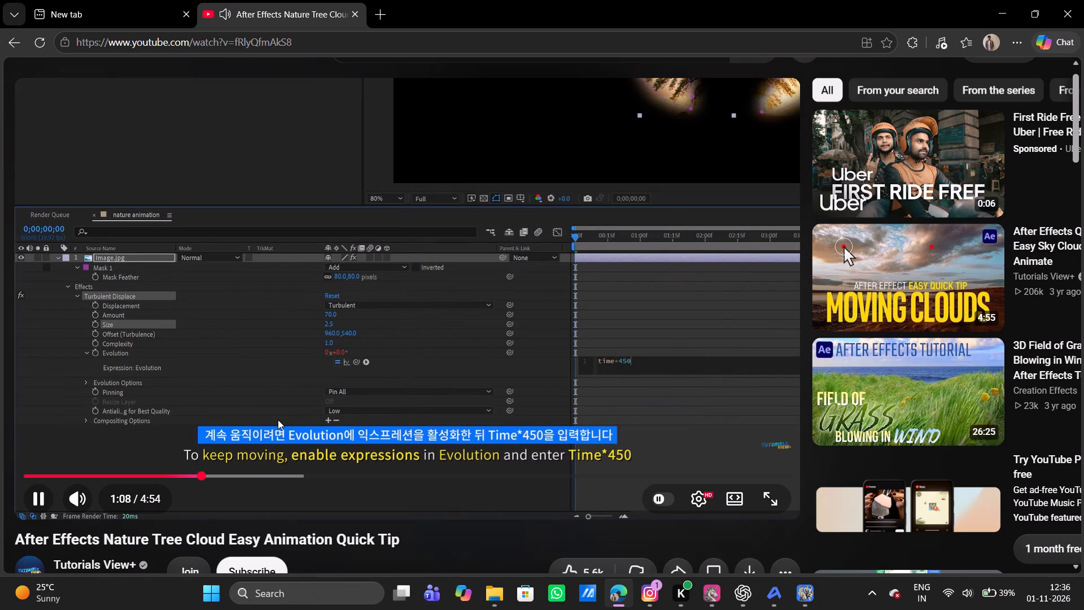
key("space")
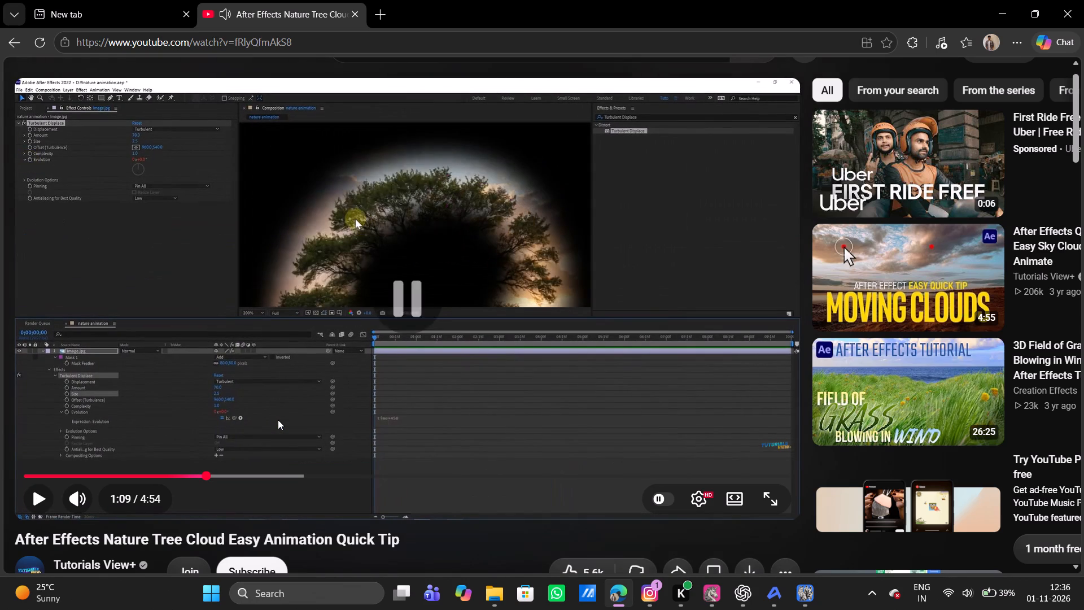
Switch back to EffectCraft and delete all Turbulent Displace Amount and Size keyframes from FirstBush.png.
key("alt+Tab")
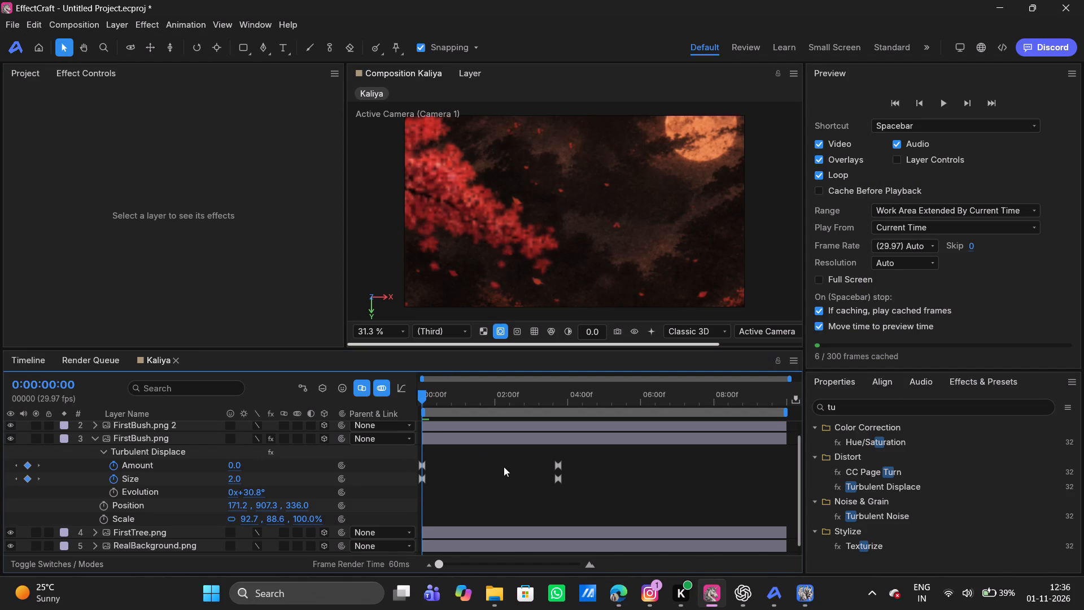
left_click_drag(587, 486, 386, 449)
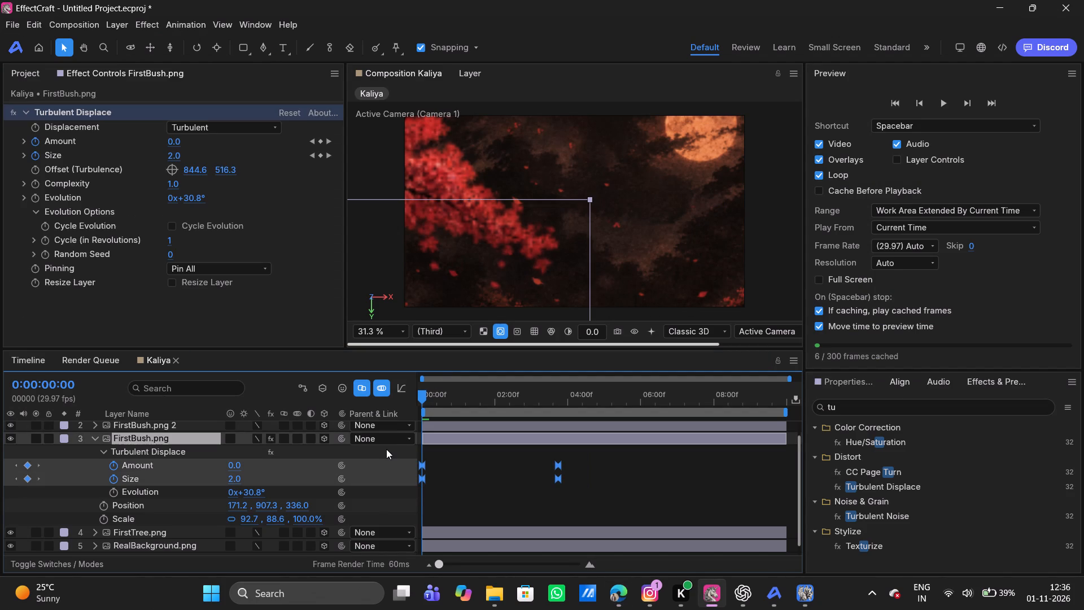
key("Delete")
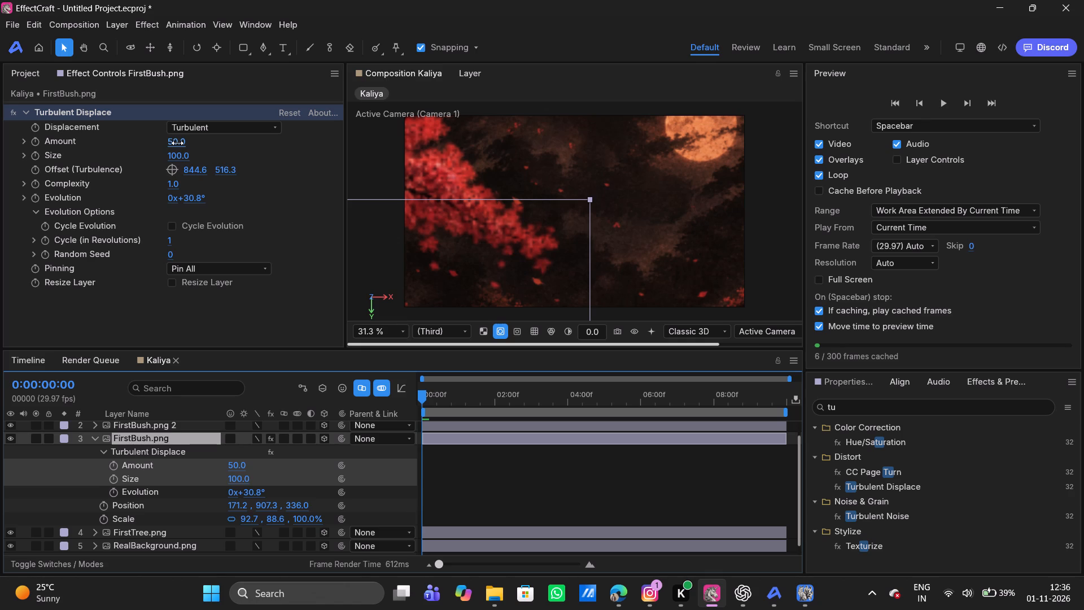
Glance at the paused tutorial in Microsoft Edge, return to EffectCraft and set FirstBush.png's Turbulent Displace Amount to 70.
key("alt+Tab")
key("alt+Tab")
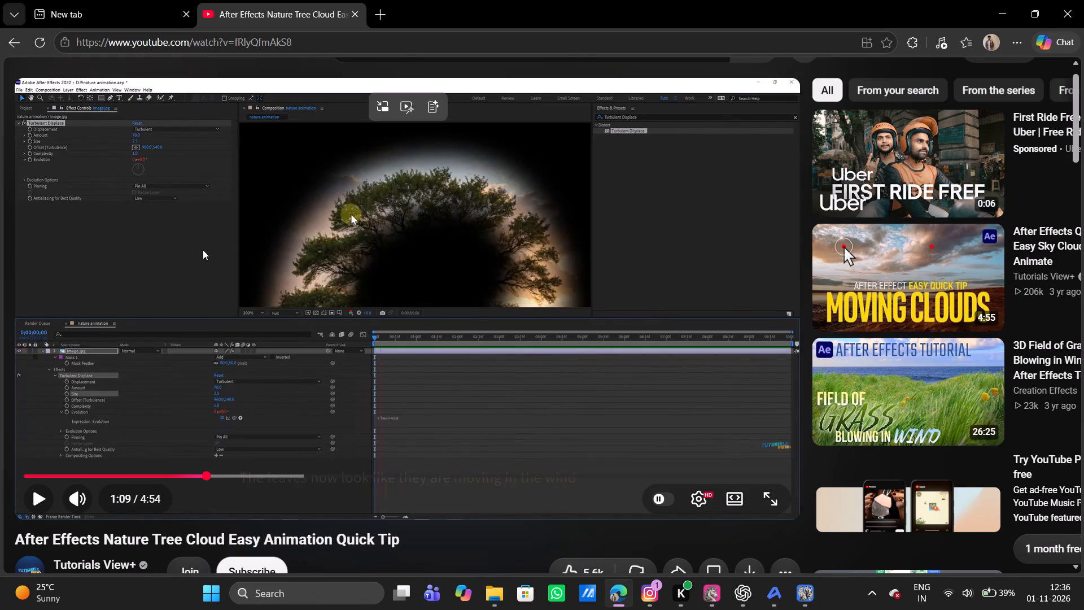
left_click(173, 141)
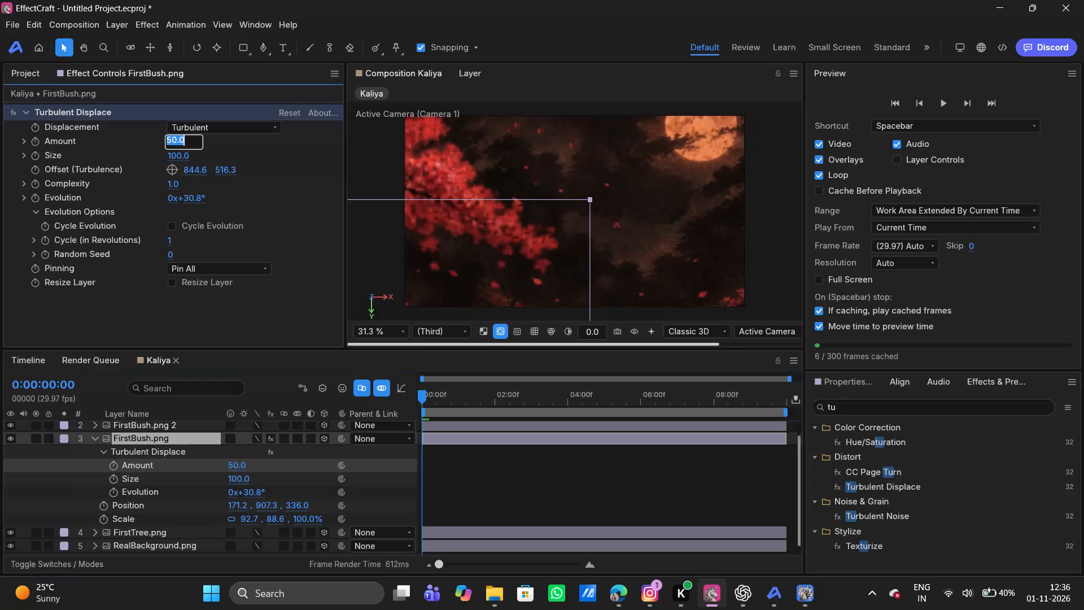
key("Left")
key("Right")
key("BackSpace")
key("7")
key("Return")
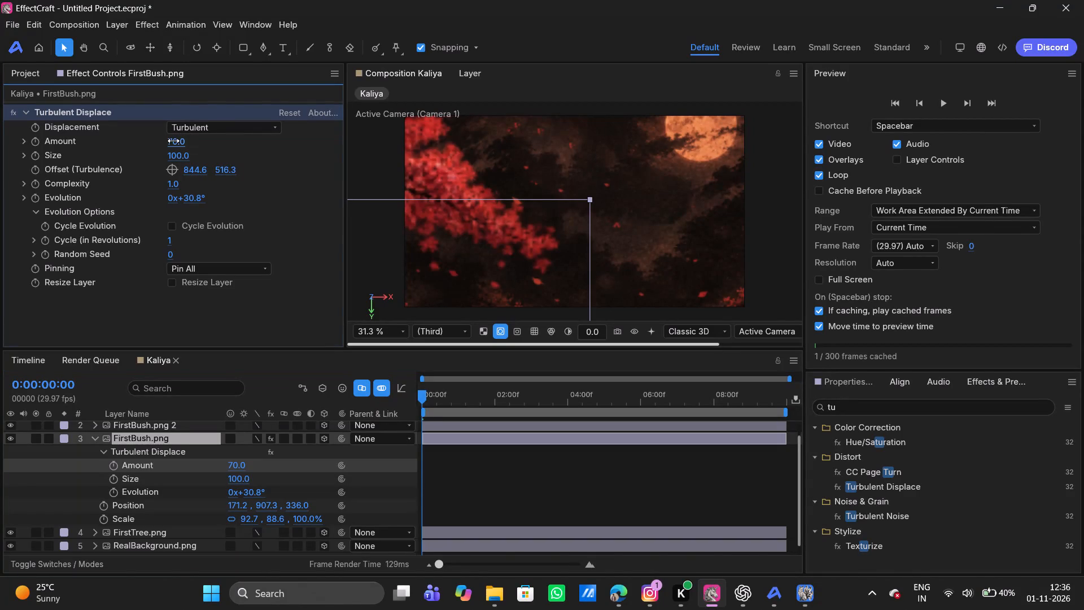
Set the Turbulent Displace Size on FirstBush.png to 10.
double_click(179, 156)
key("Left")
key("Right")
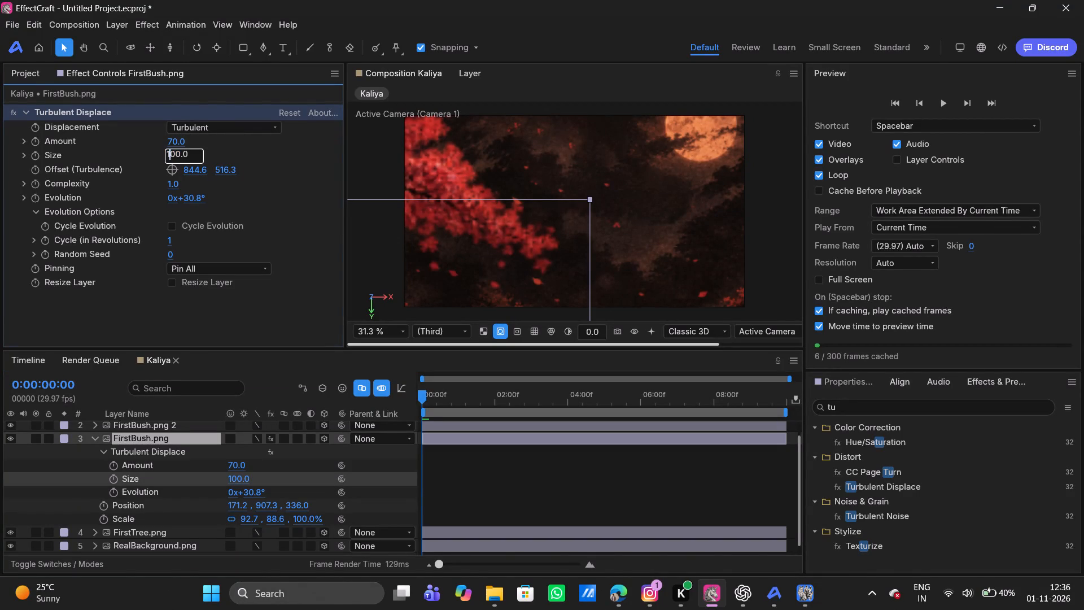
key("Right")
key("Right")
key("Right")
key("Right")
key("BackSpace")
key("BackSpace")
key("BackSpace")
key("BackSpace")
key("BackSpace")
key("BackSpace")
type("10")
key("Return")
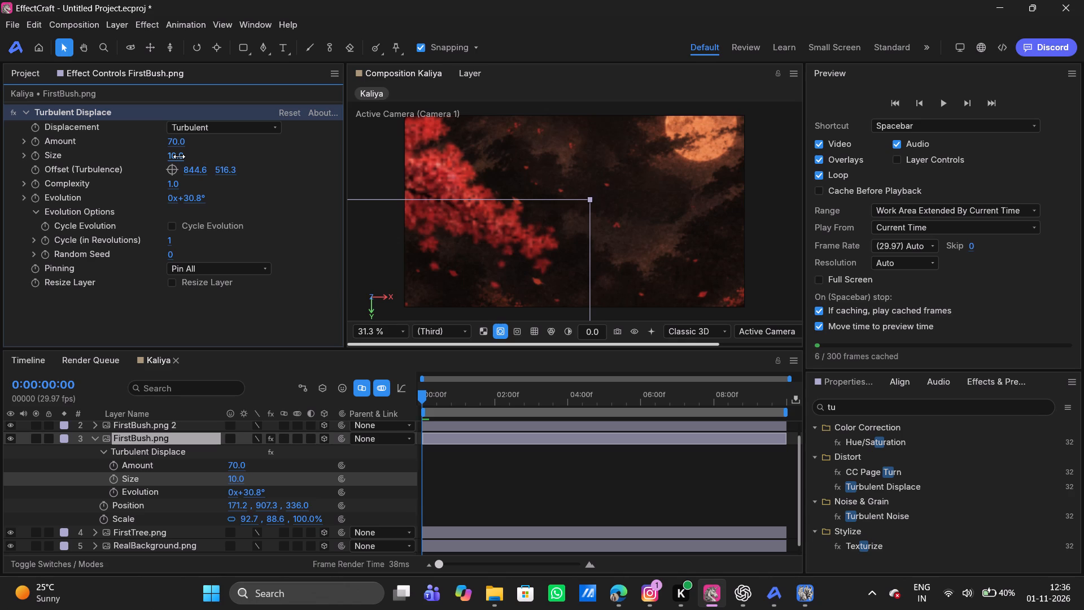
Set FirstBush.png's Turbulent Displace Evolution to 0x+0.0° and add an Evolution keyframe at 0:00:00:00.
double_click(195, 201)
key("BackSpace")
key("BackSpace")
key("0")
key("Return")
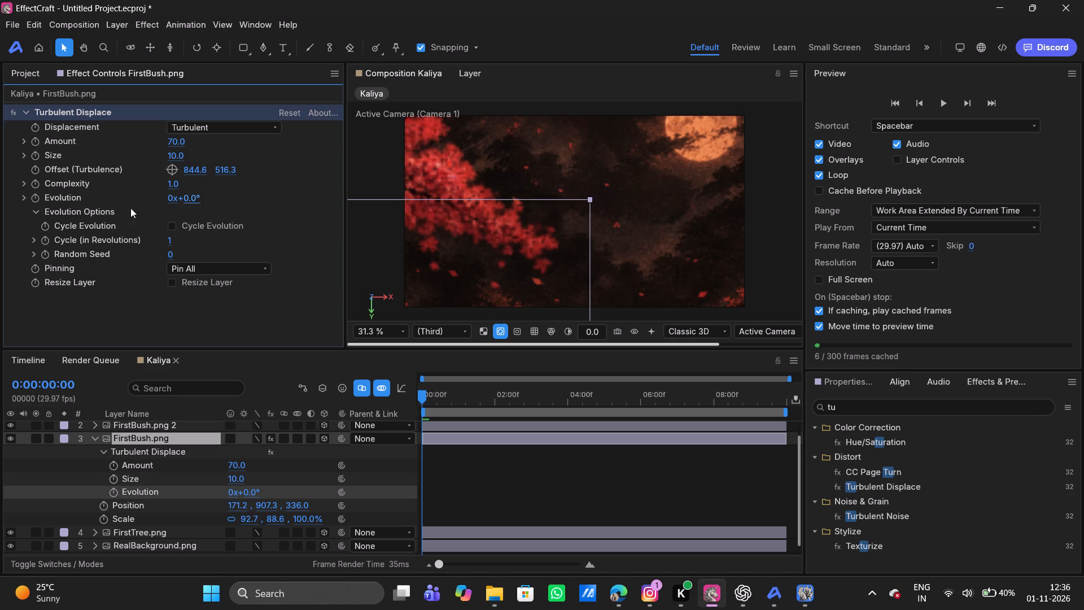
left_click(36, 196, "alt")
Add the expression time*450 to the Turbulent Displace Evolution of FirstBush.png.
left_click(113, 492, "alt")
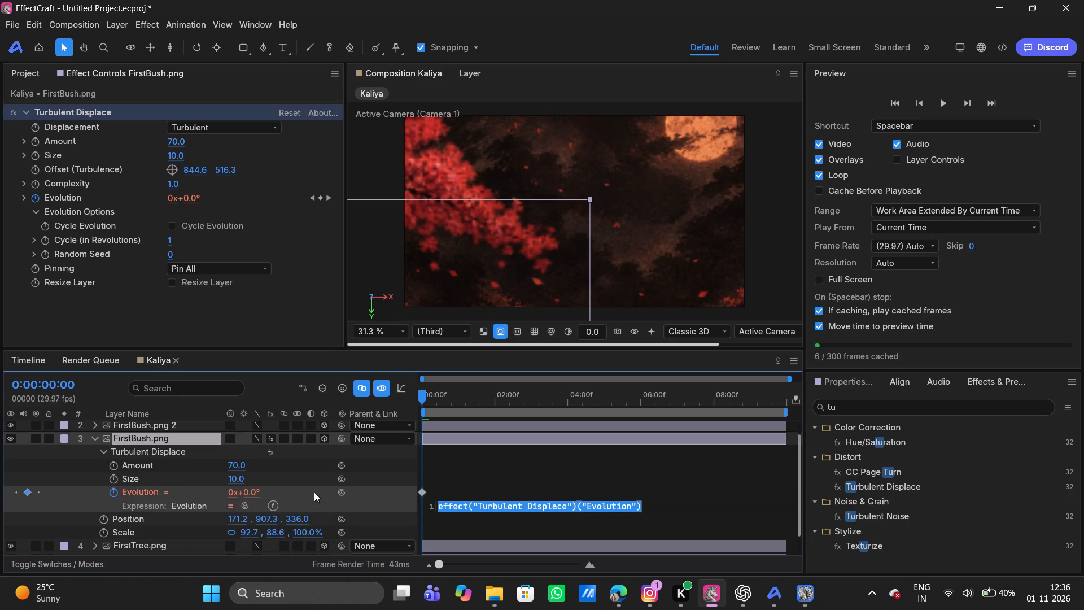
key("BackSpace")
type("time")
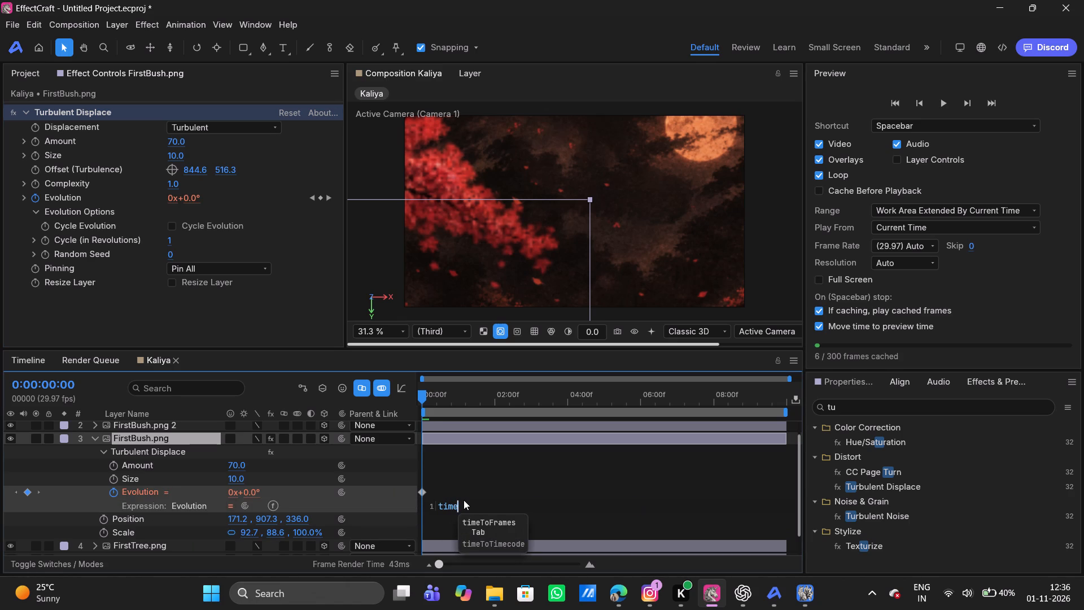
type("*450")
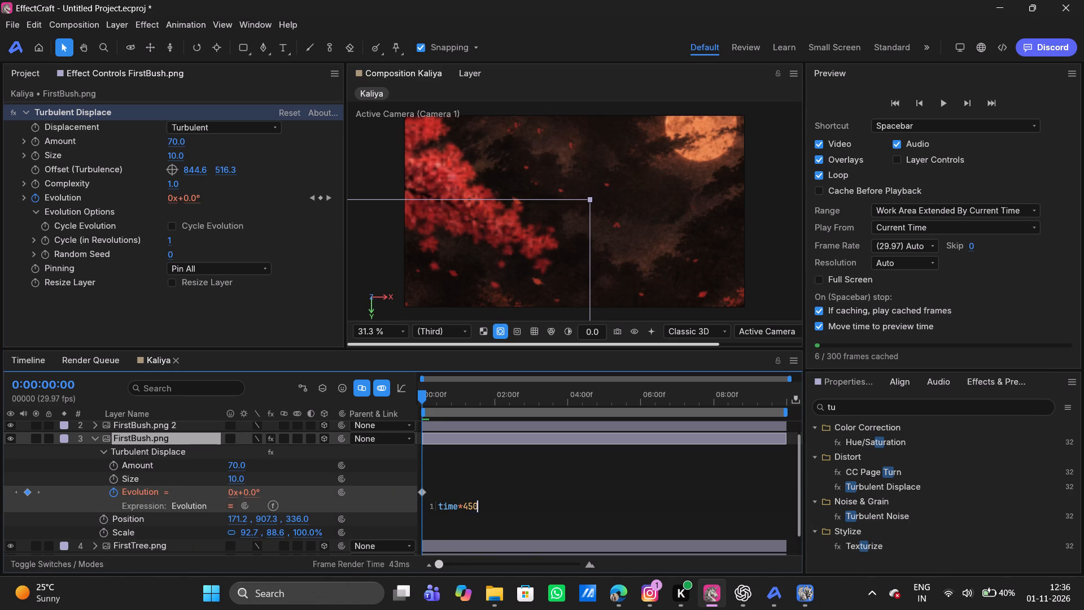
key("Return")
key("BackSpace")
left_click(470, 470)
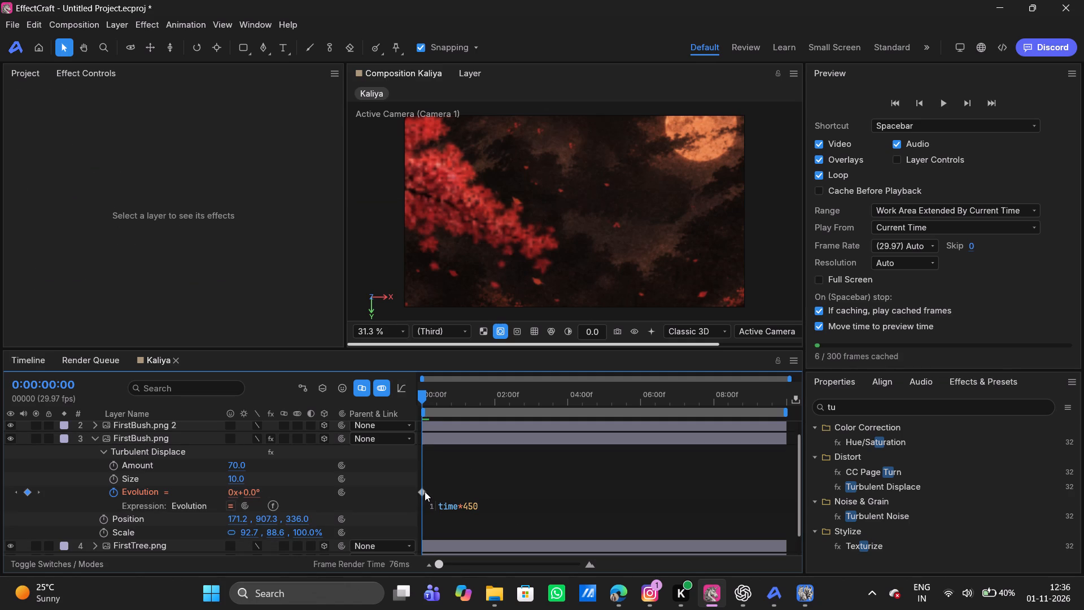
left_click(425, 491)
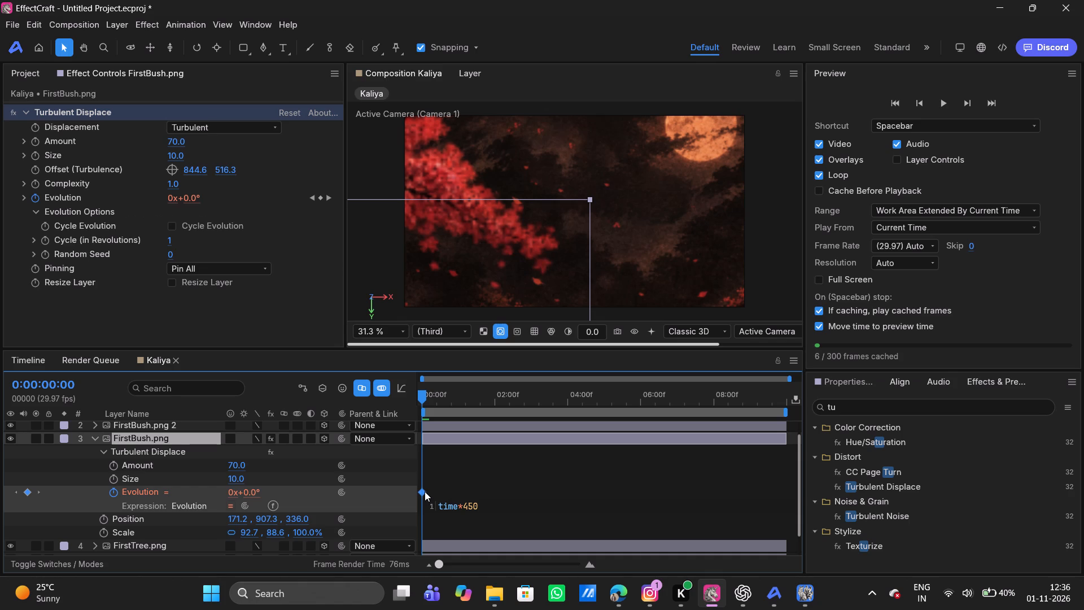
Preview the bush movement and adjust FirstBush.png's Turbulent Displace Size to 12.6.
left_click(576, 462)
key("space")
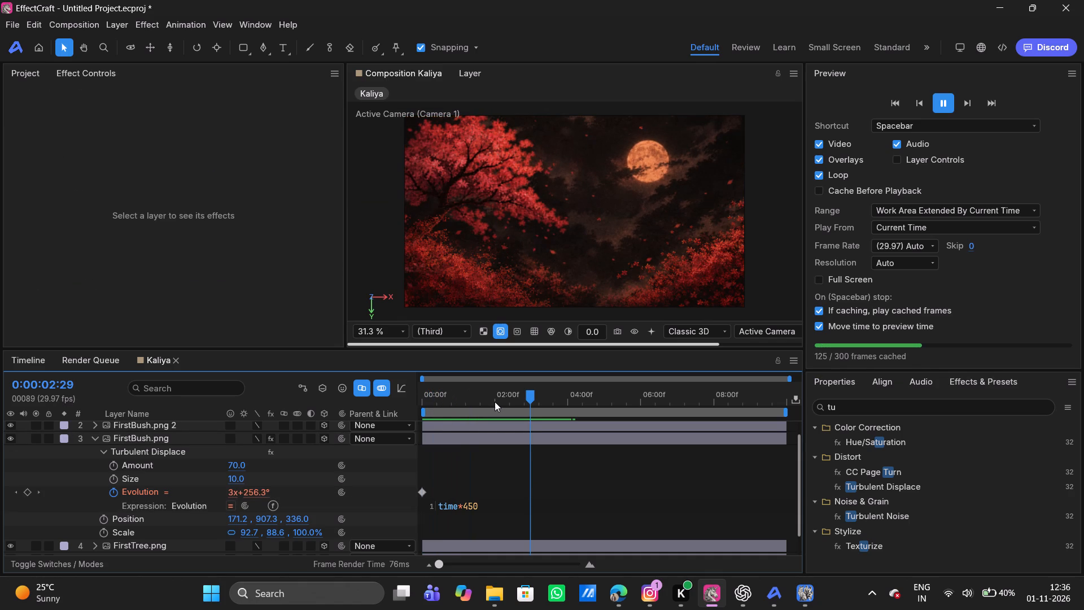
key("space")
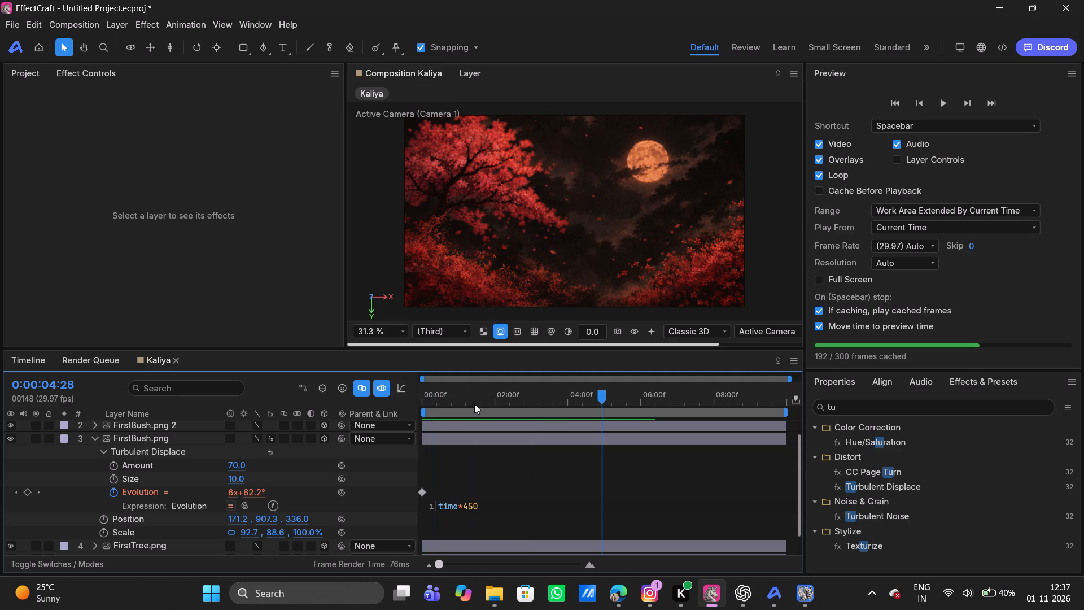
left_click(160, 438)
left_click(174, 158)
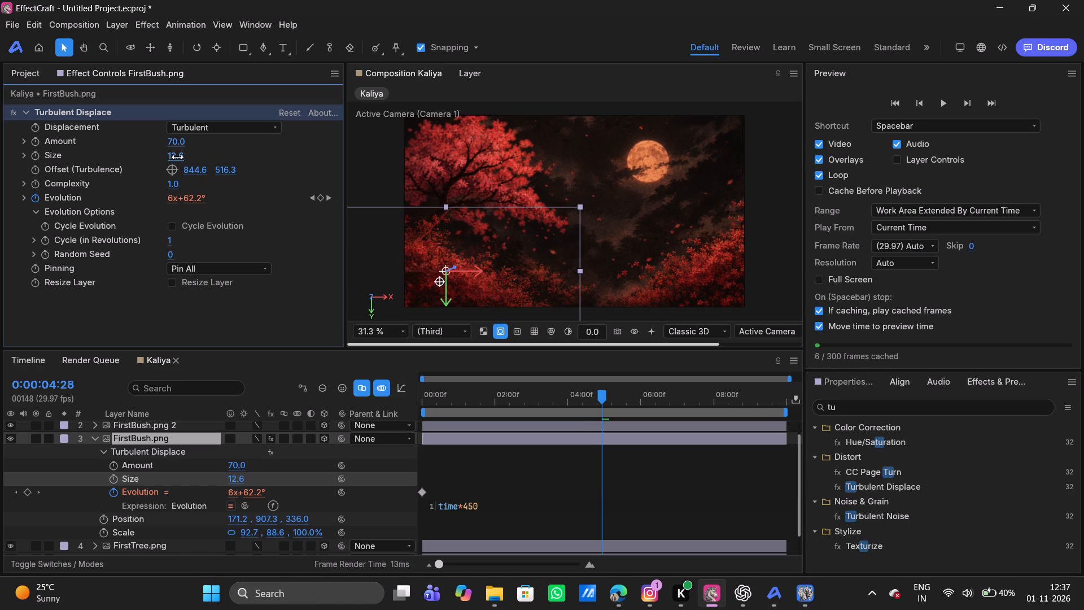
left_click(452, 439)
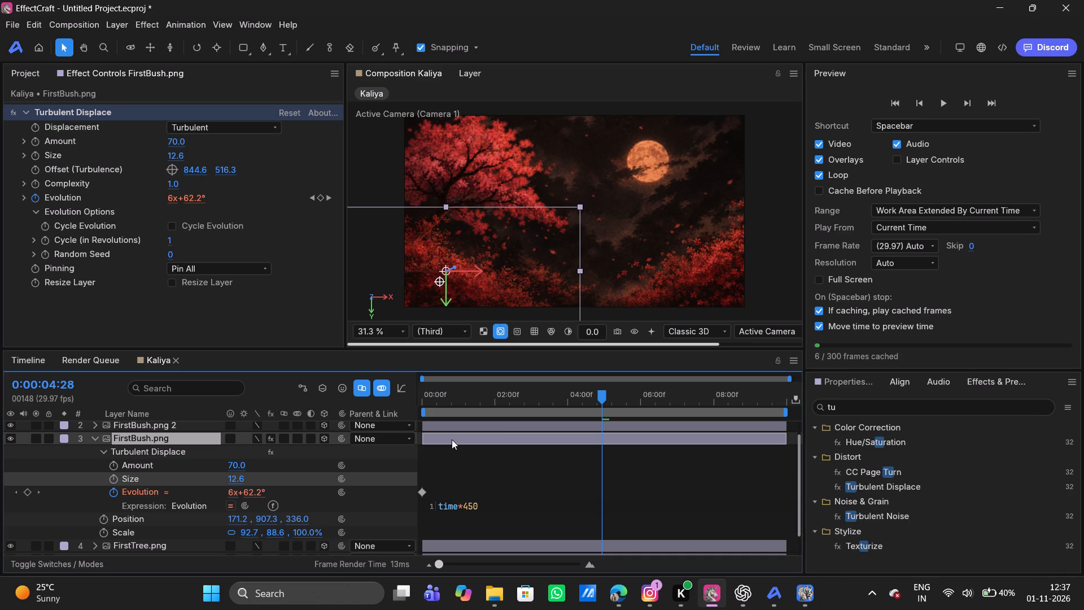
Copy the Turbulent Displace effect from FirstBush.png to FirstBush.png 2 and check the movement around 3 seconds.
left_click(94, 441)
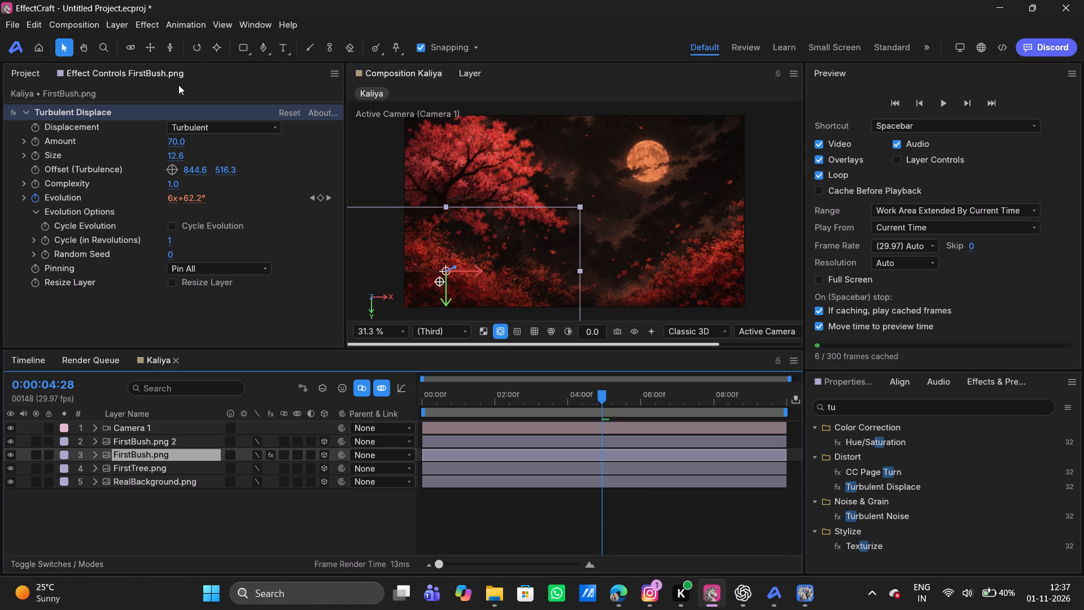
left_click(119, 114)
double_click(119, 114)
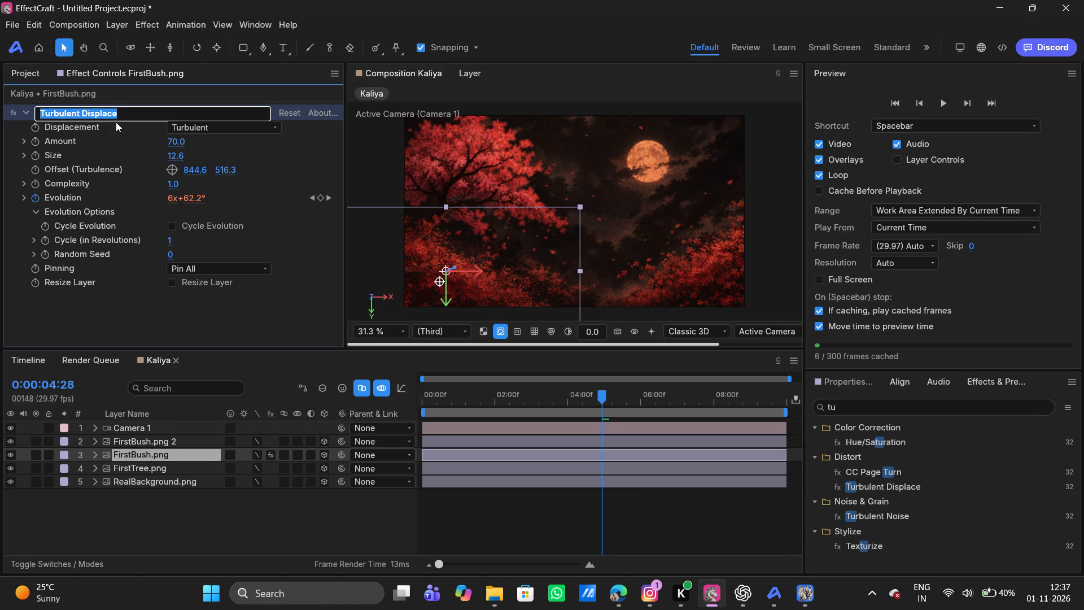
left_click(98, 454)
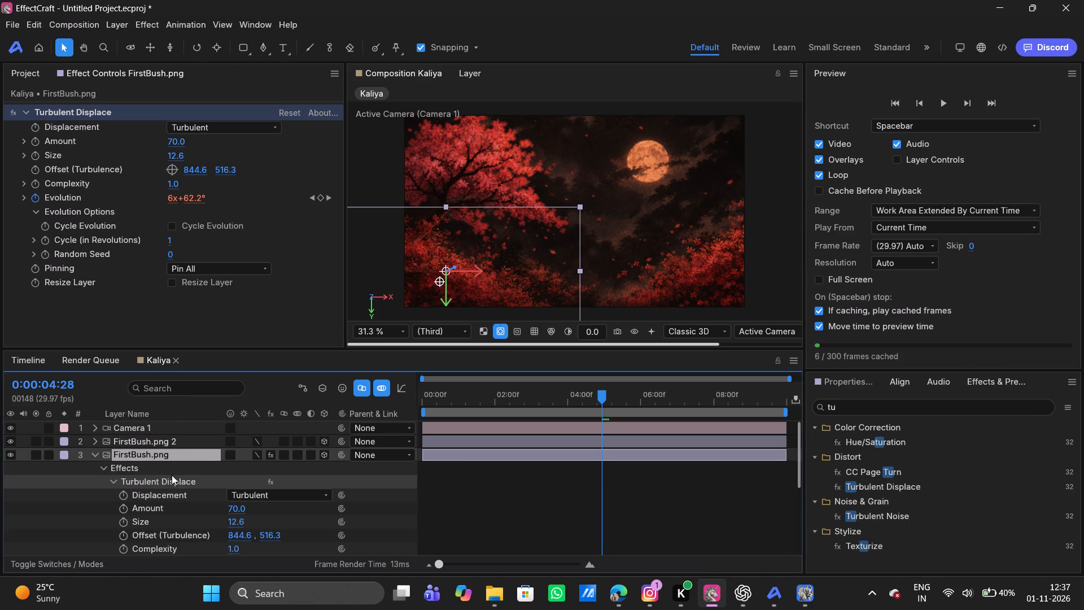
left_click(168, 482)
key("ctrl+c")
left_click(91, 454)
left_click(159, 441)
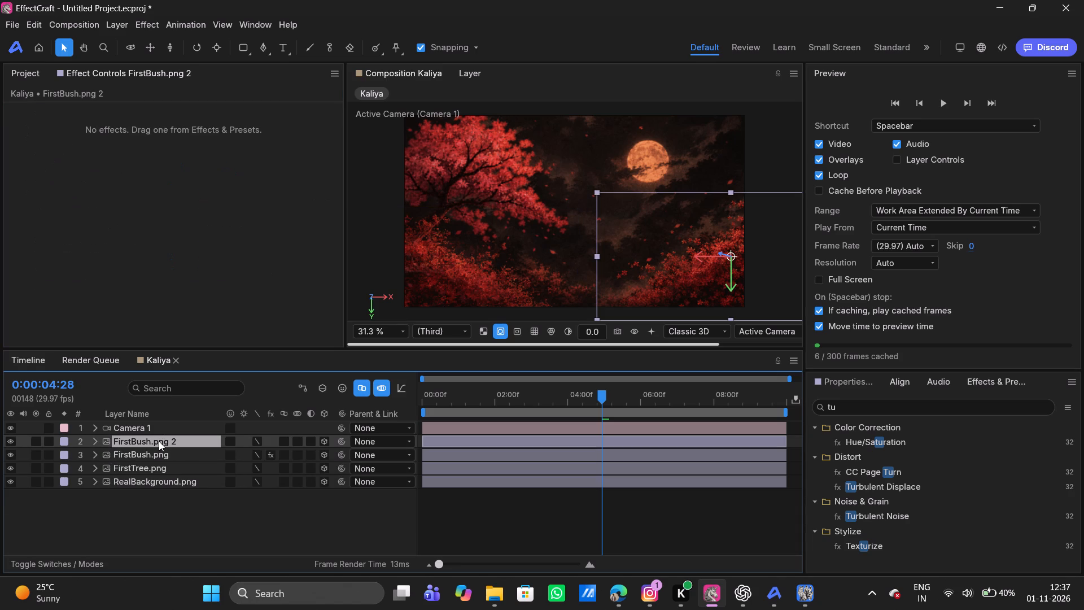
key("ctrl+v")
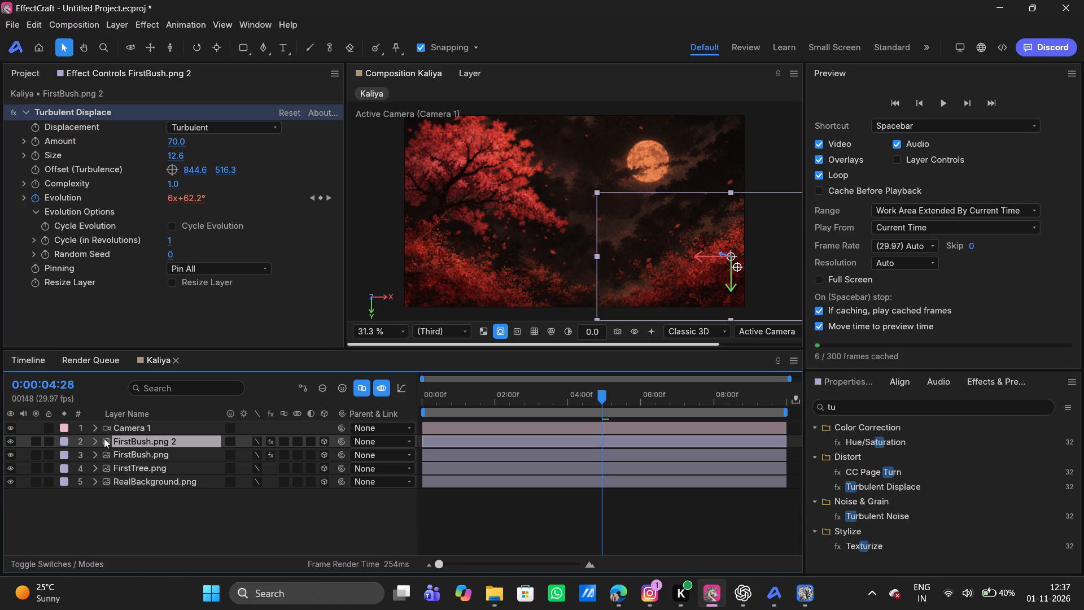
left_click(93, 440)
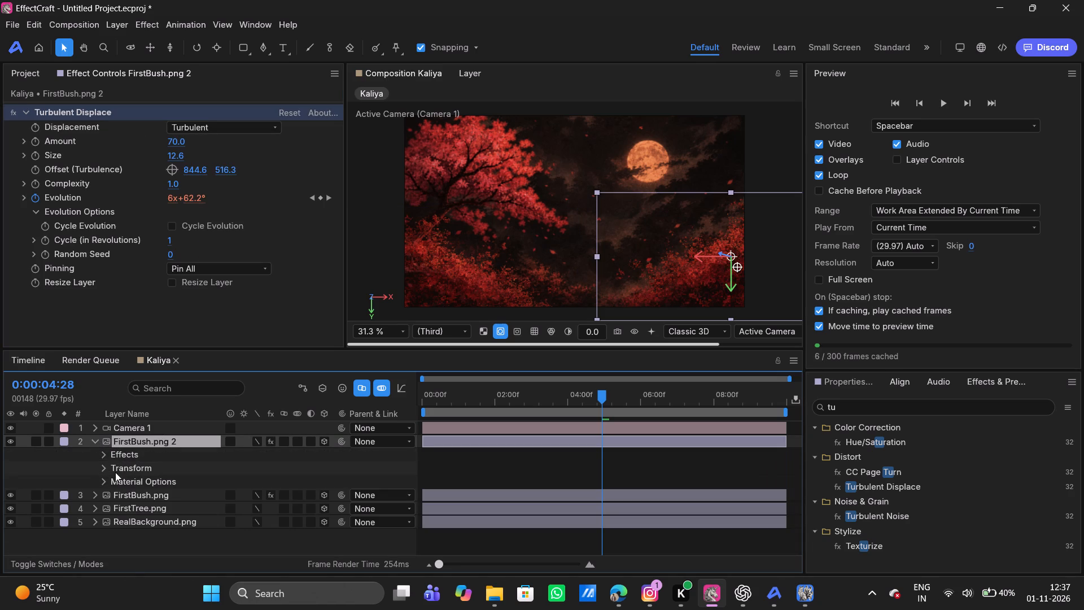
left_click(96, 441)
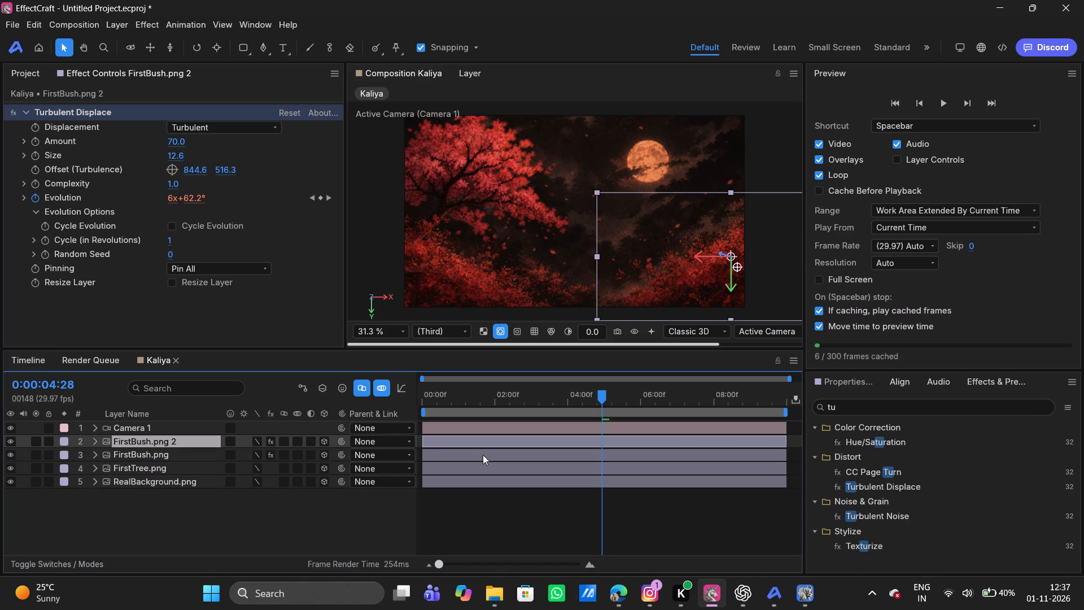
left_click(530, 519)
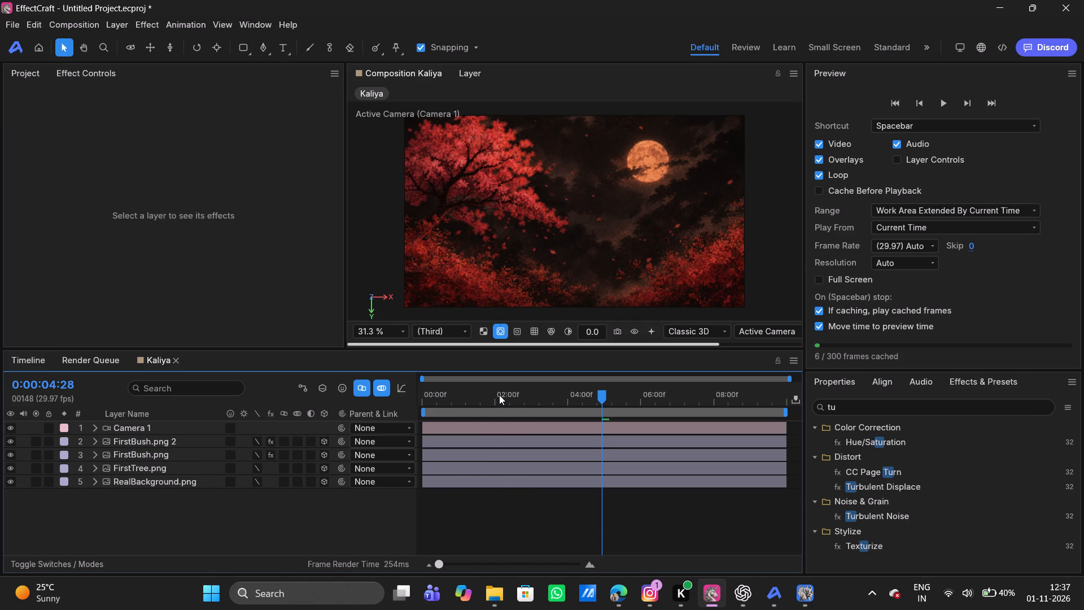
left_click_drag(499, 395, 553, 403)
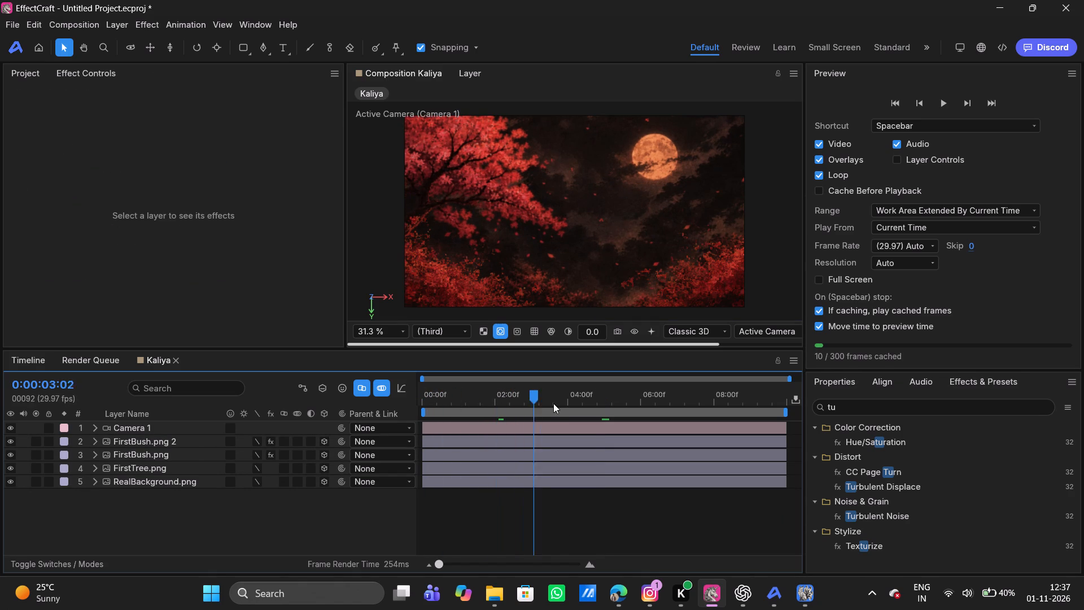
left_click_drag(553, 403, 554, 400)
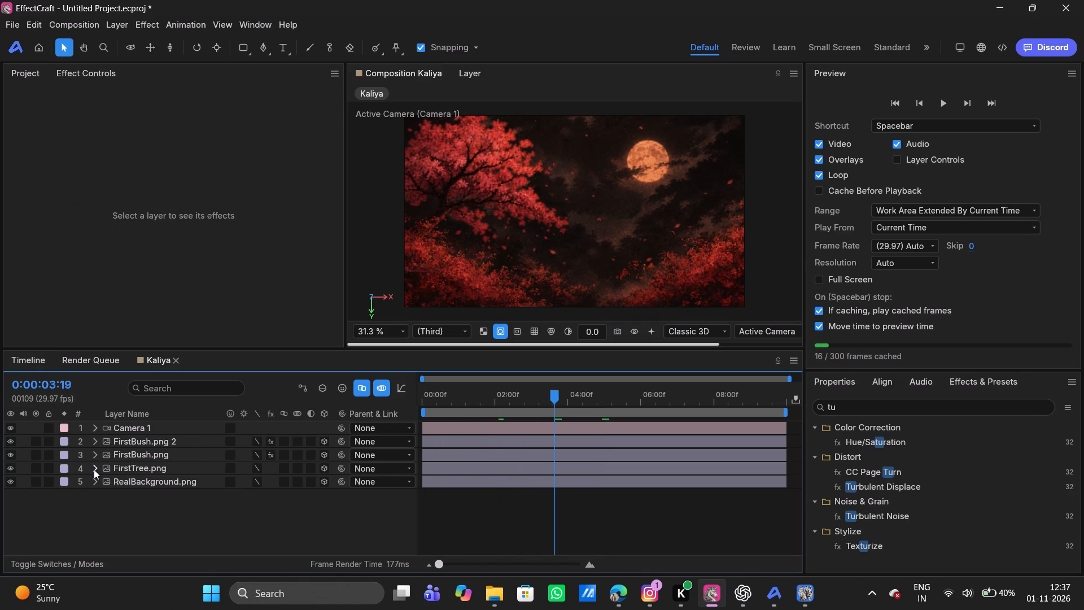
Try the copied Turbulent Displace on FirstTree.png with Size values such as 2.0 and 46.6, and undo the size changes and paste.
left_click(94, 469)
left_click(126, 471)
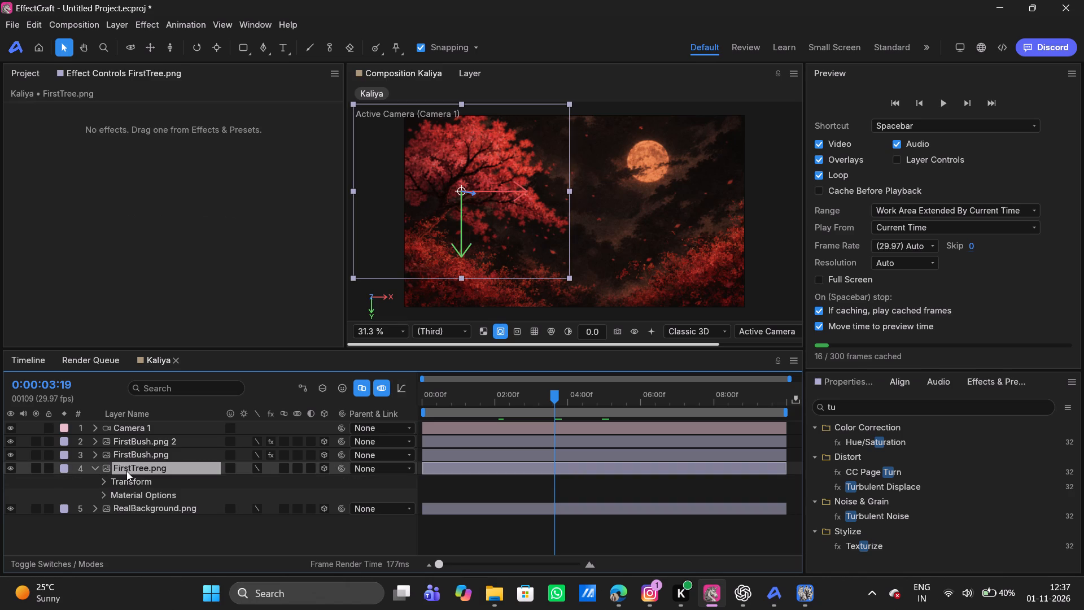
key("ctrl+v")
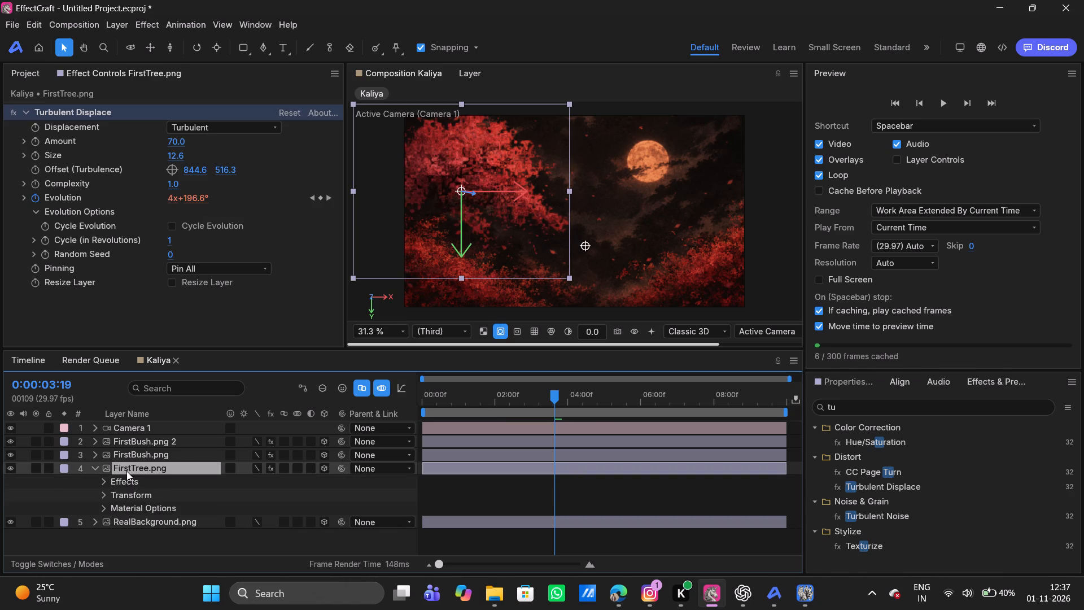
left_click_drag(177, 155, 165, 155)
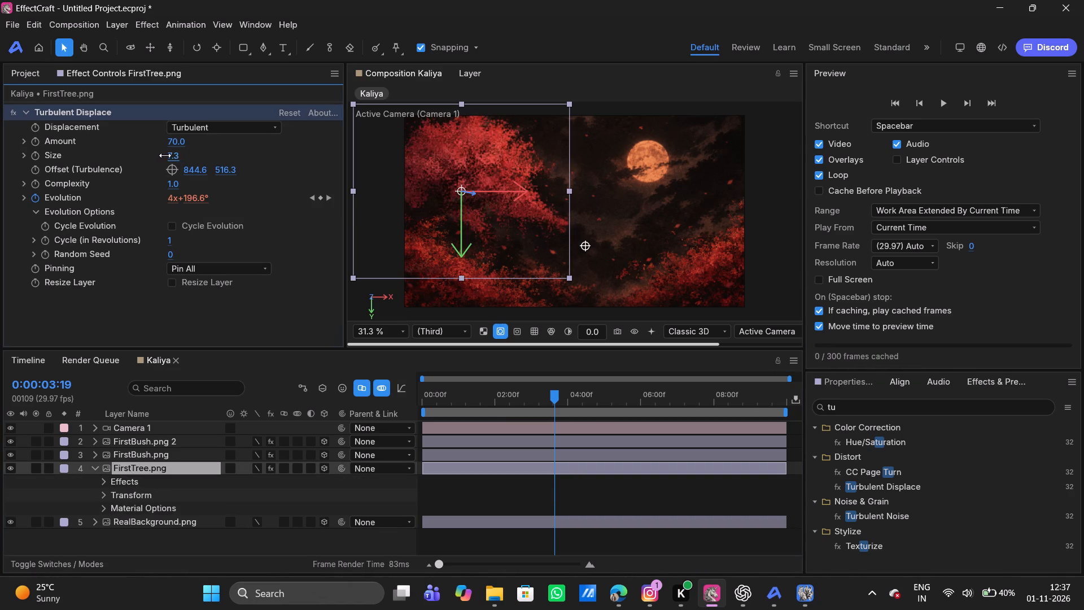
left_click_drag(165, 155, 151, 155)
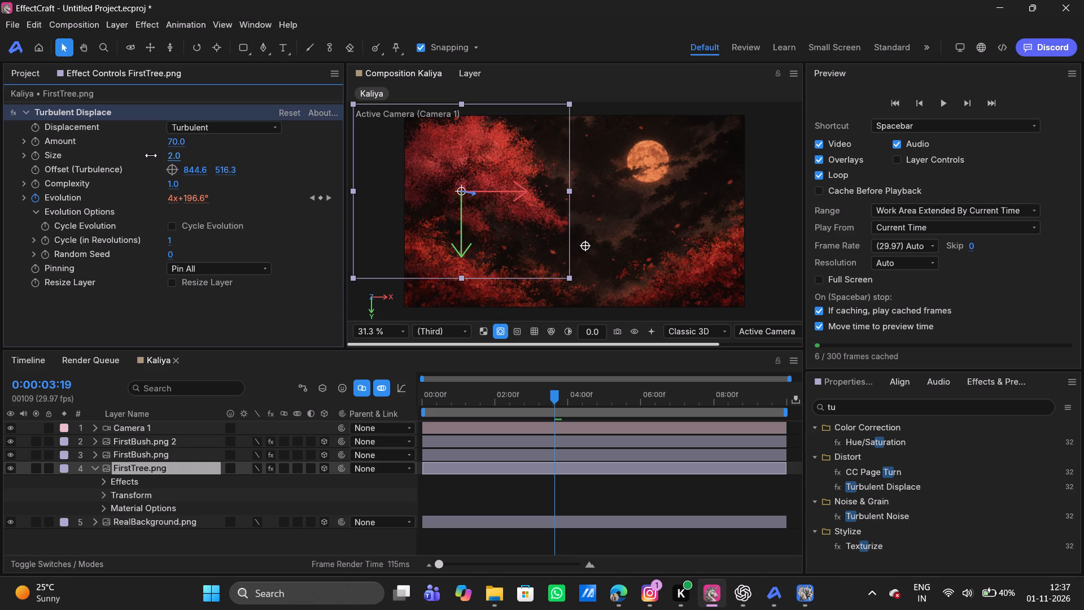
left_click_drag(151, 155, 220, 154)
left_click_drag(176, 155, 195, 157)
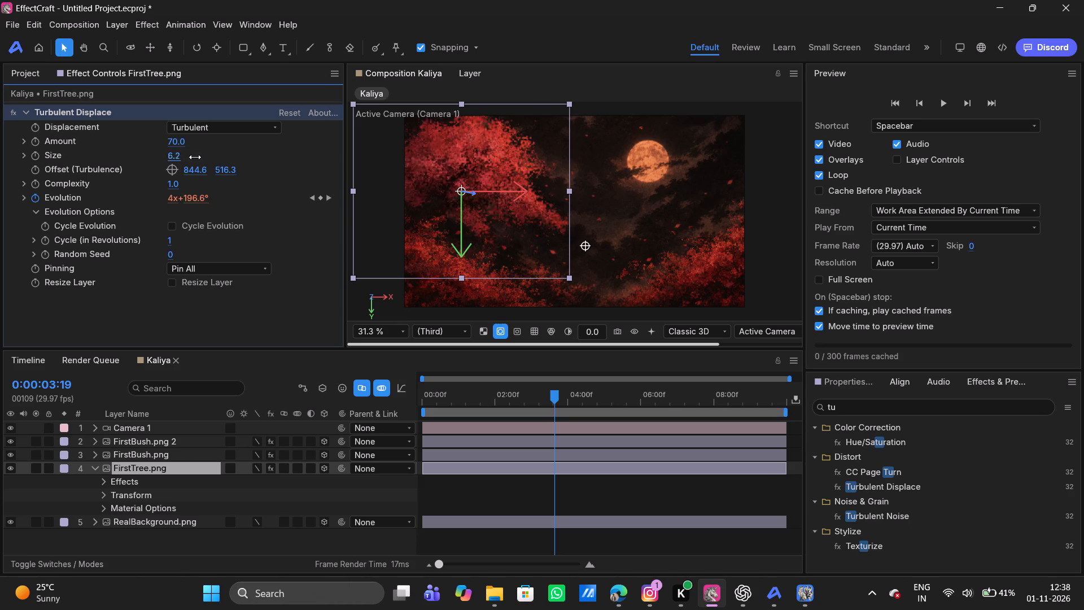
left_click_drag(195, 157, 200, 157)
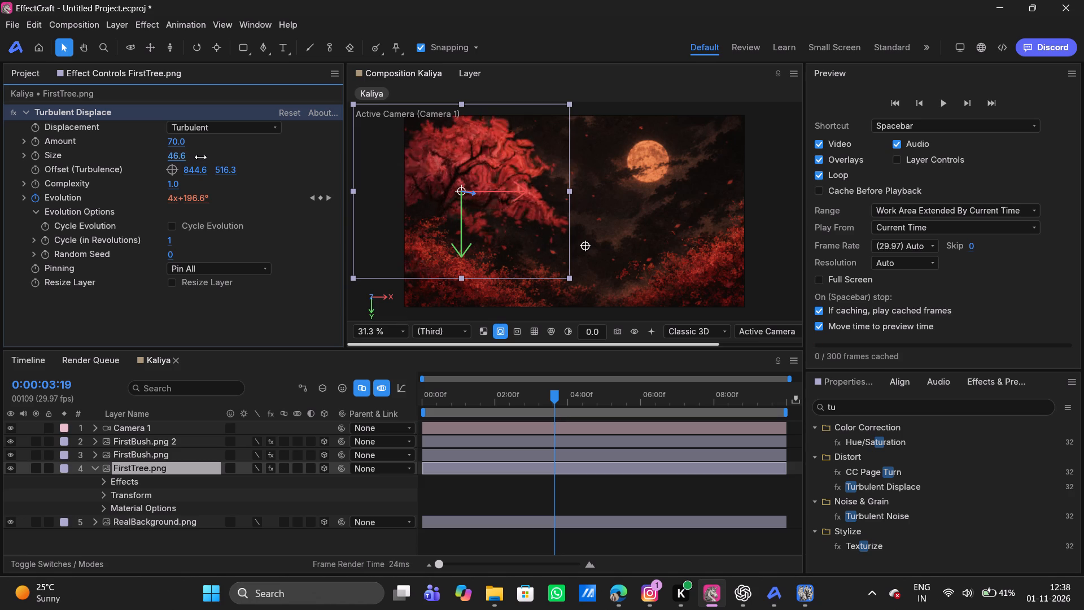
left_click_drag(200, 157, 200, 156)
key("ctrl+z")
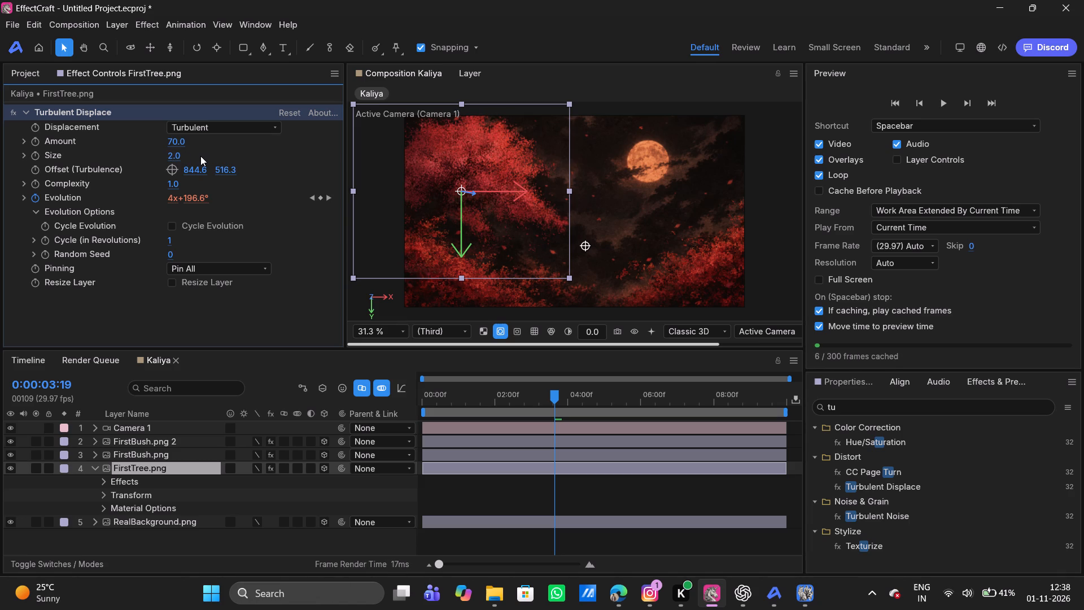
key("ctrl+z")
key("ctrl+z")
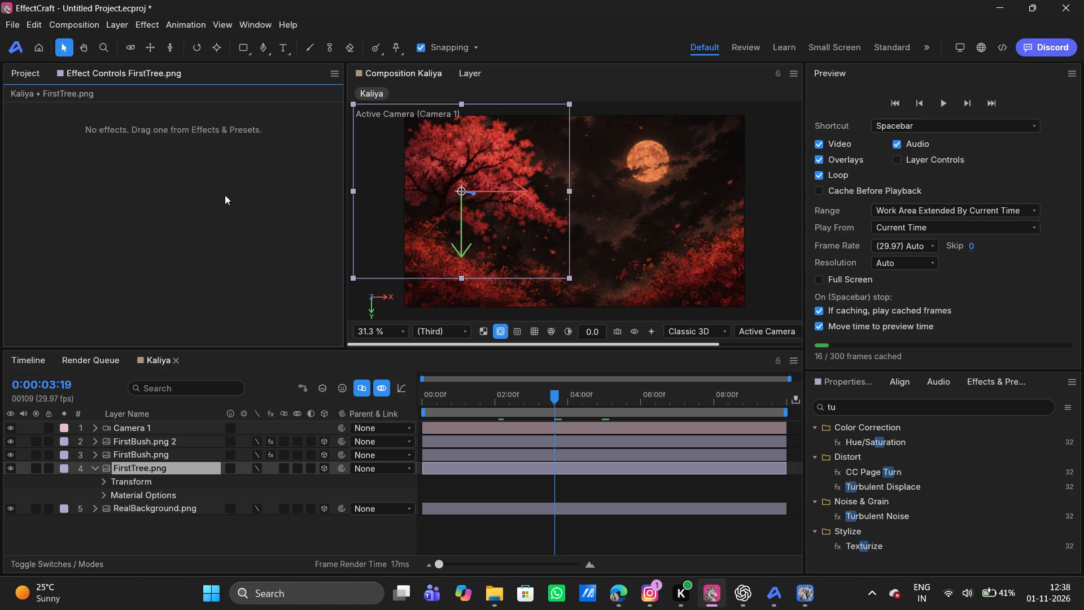
Draw a closed 11-point mask around the red foliage of FirstTree.png with the Pen tool, excluding the bushes below.
scroll(513, 144, "up", 1, "alt")
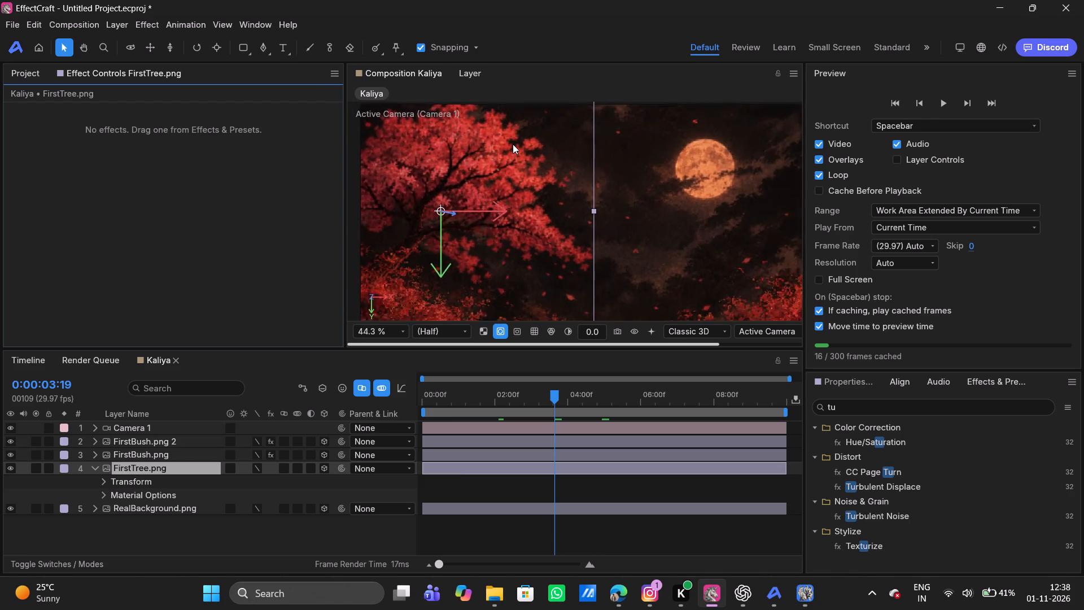
scroll(513, 144, "up", 1, "alt")
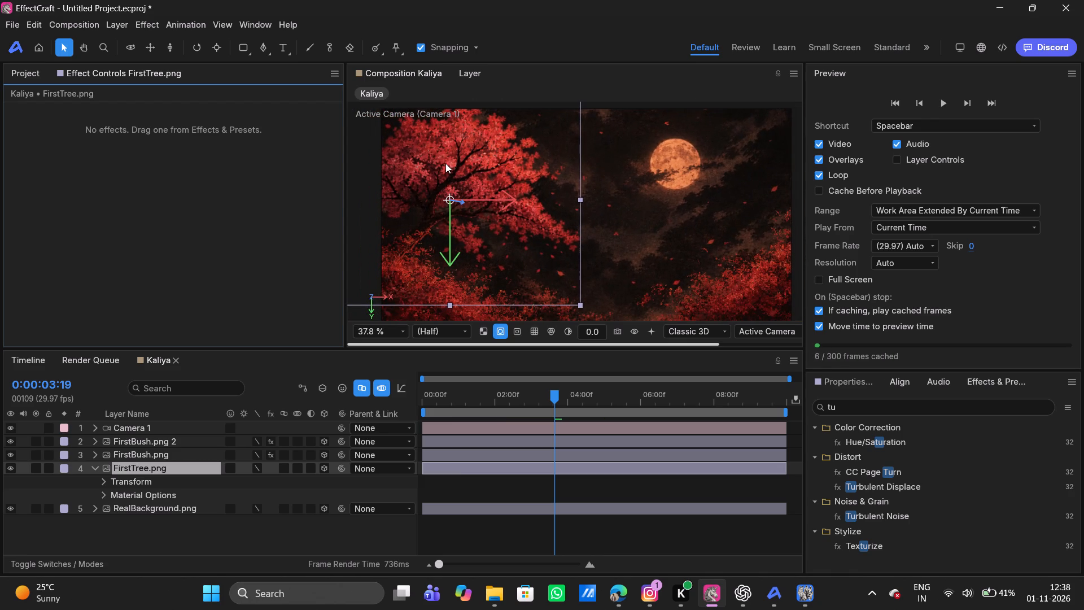
left_click(32, 76)
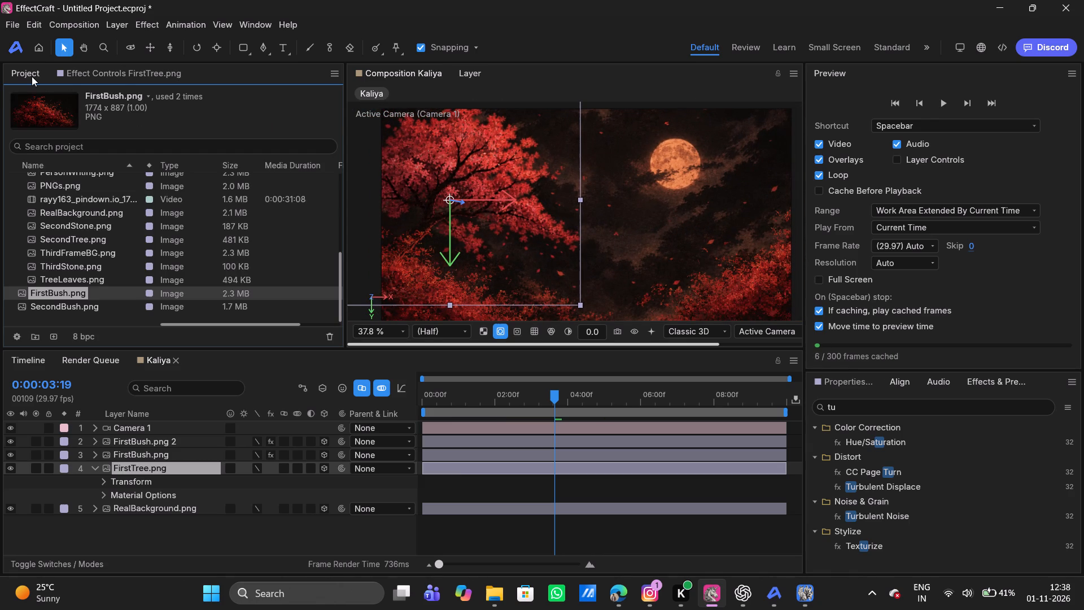
left_click(265, 50)
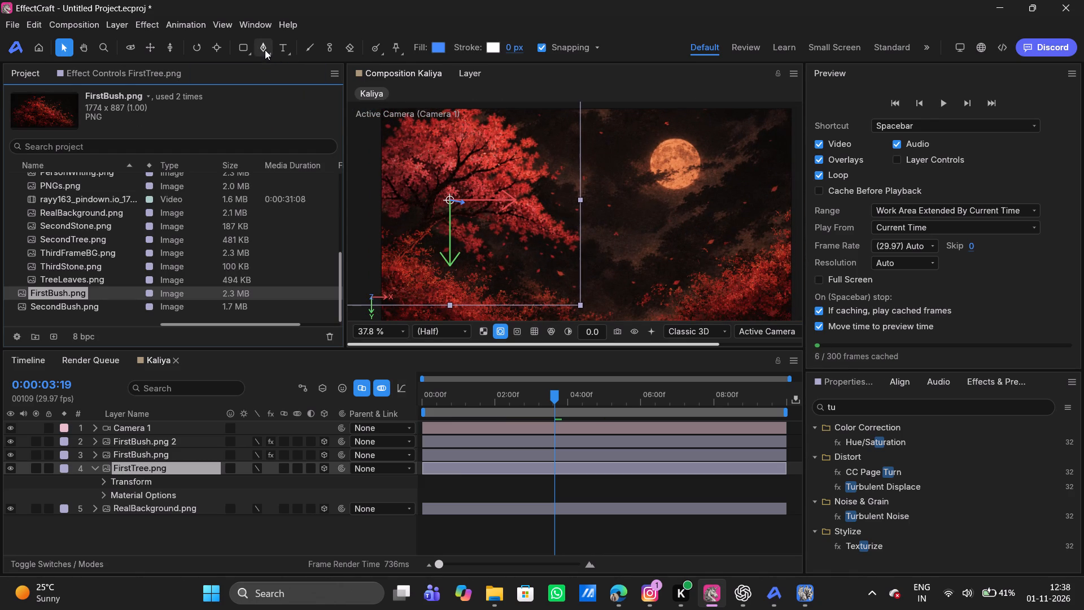
left_click(417, 210)
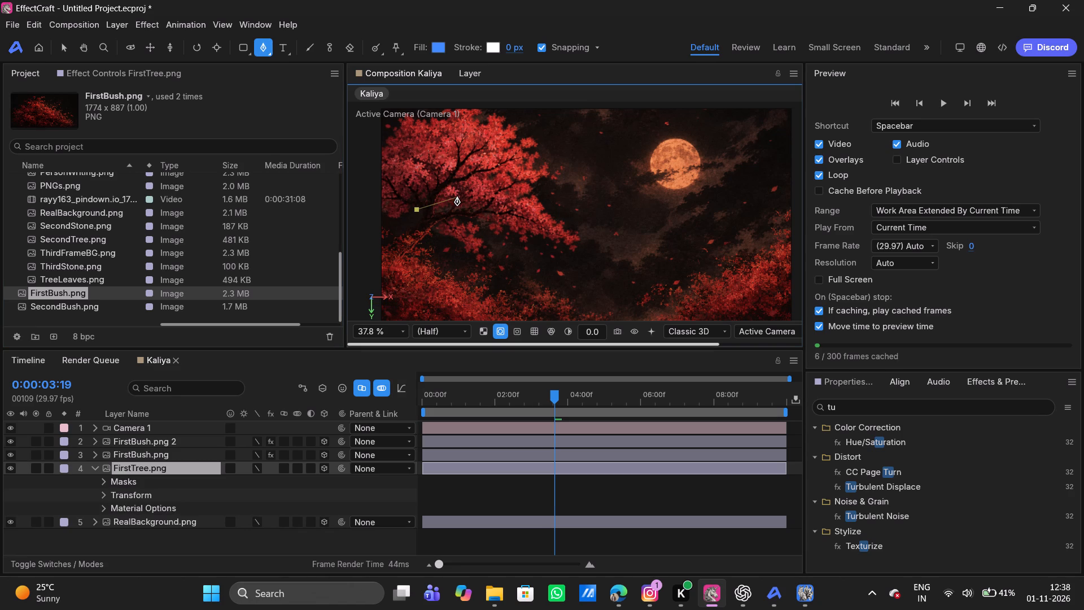
left_click(457, 197)
left_click(491, 240)
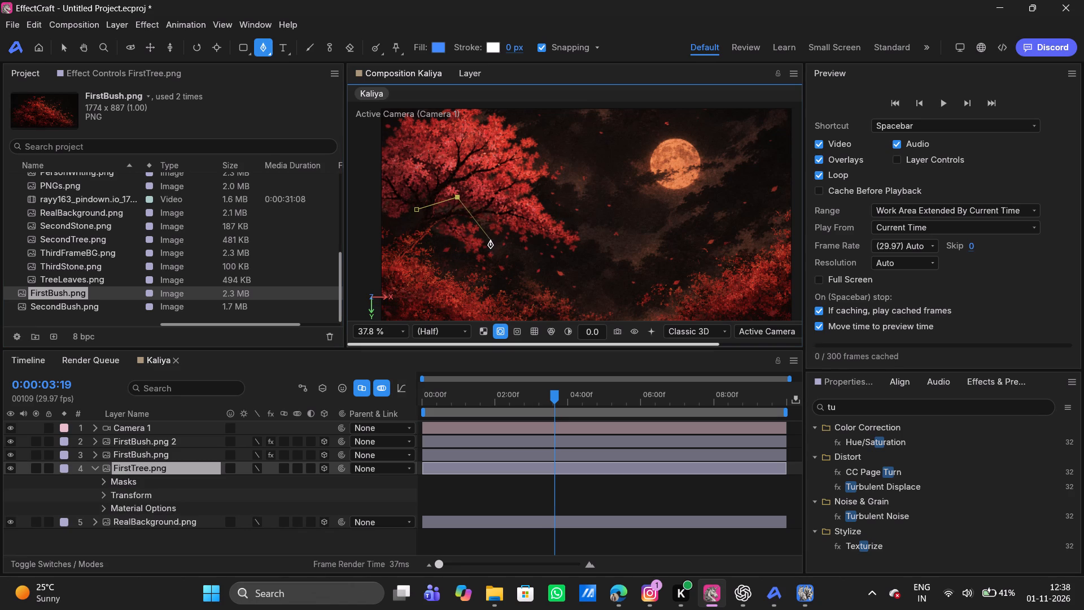
left_click(574, 262)
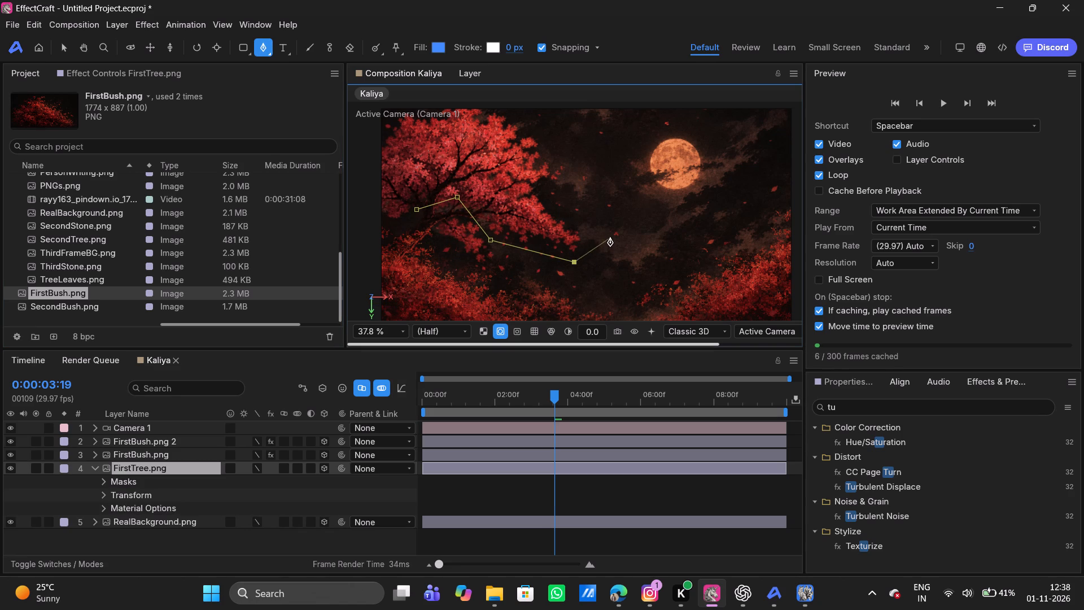
left_click(605, 235)
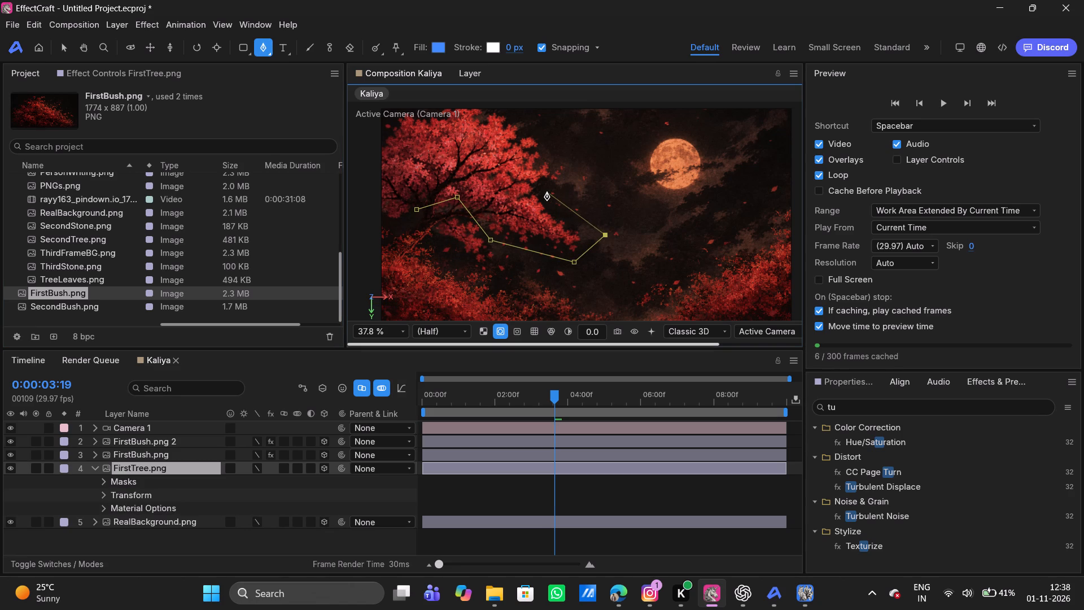
left_click(547, 191)
left_click(558, 156)
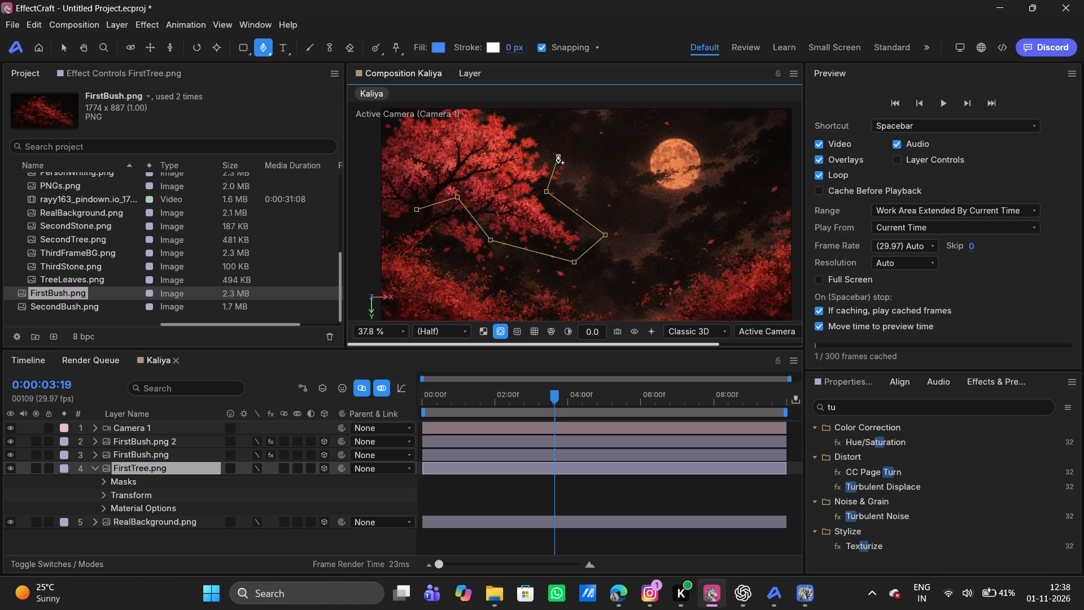
left_click(515, 109)
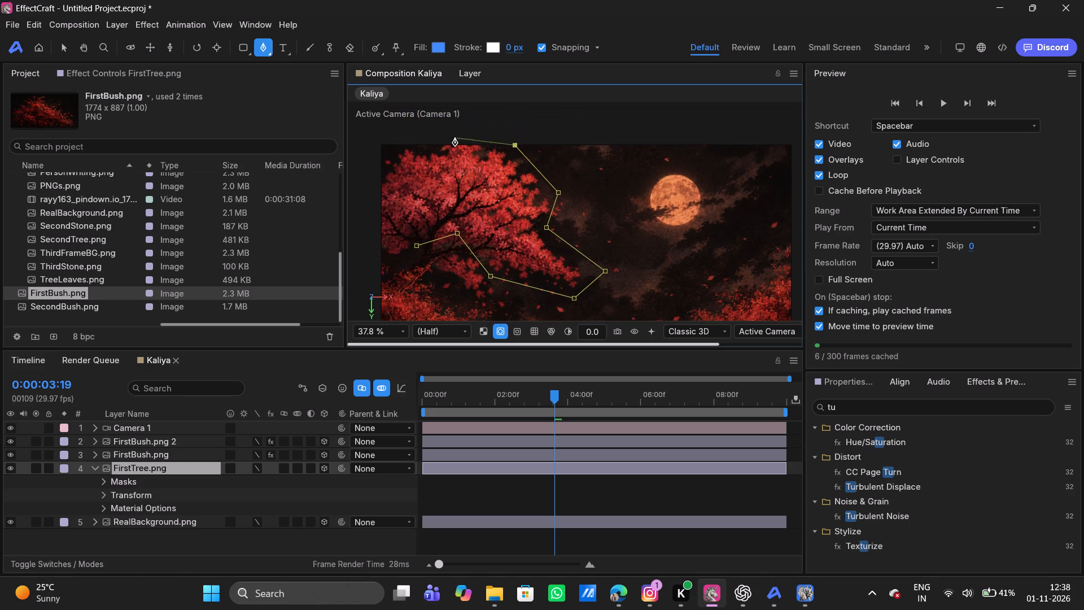
left_click(368, 141)
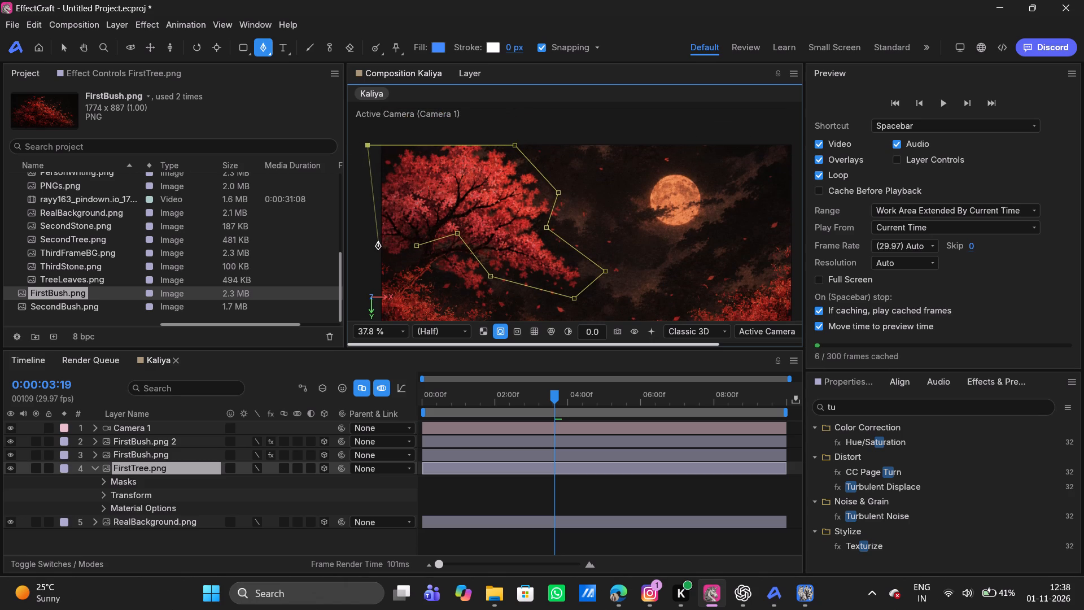
left_click(373, 249)
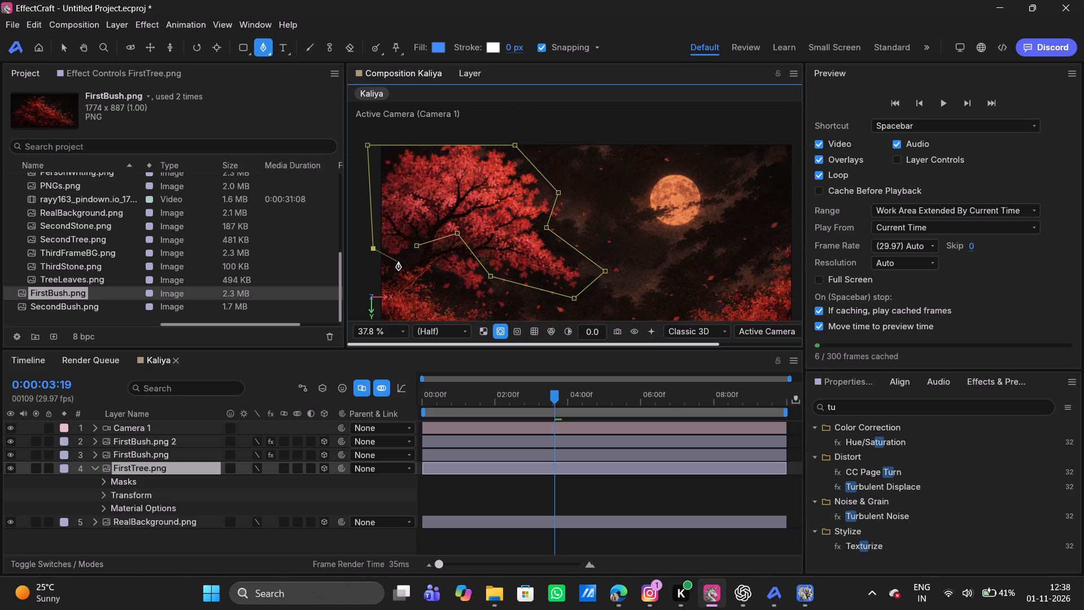
left_click(399, 262)
left_click(417, 246)
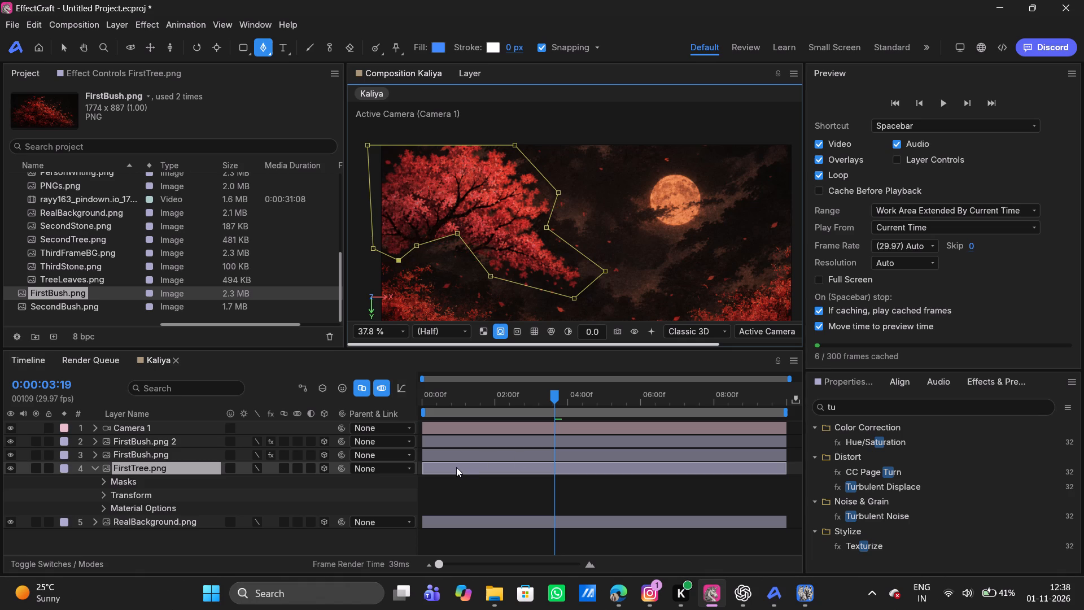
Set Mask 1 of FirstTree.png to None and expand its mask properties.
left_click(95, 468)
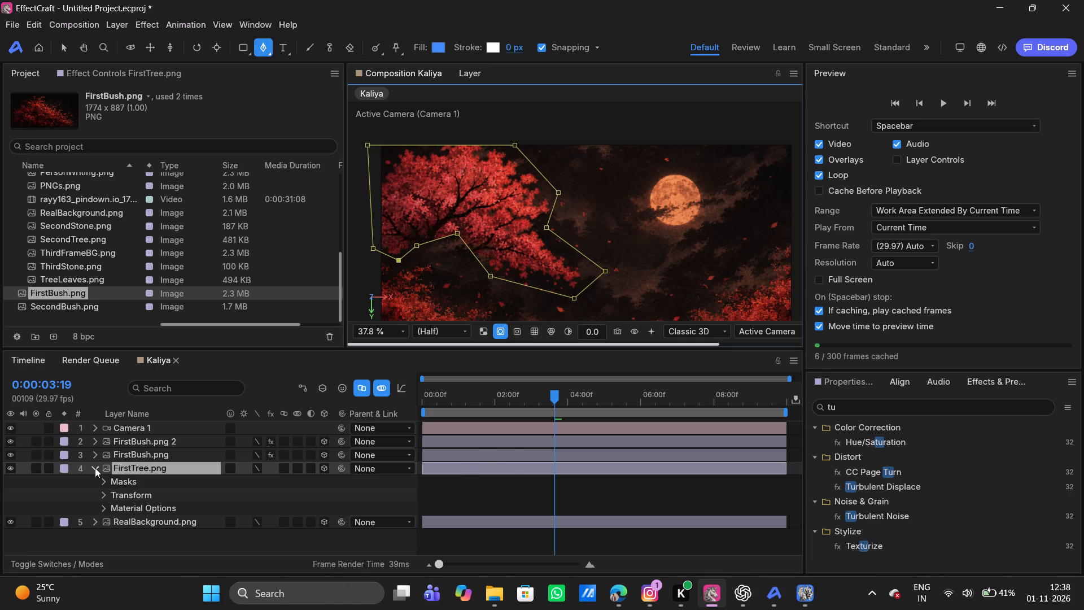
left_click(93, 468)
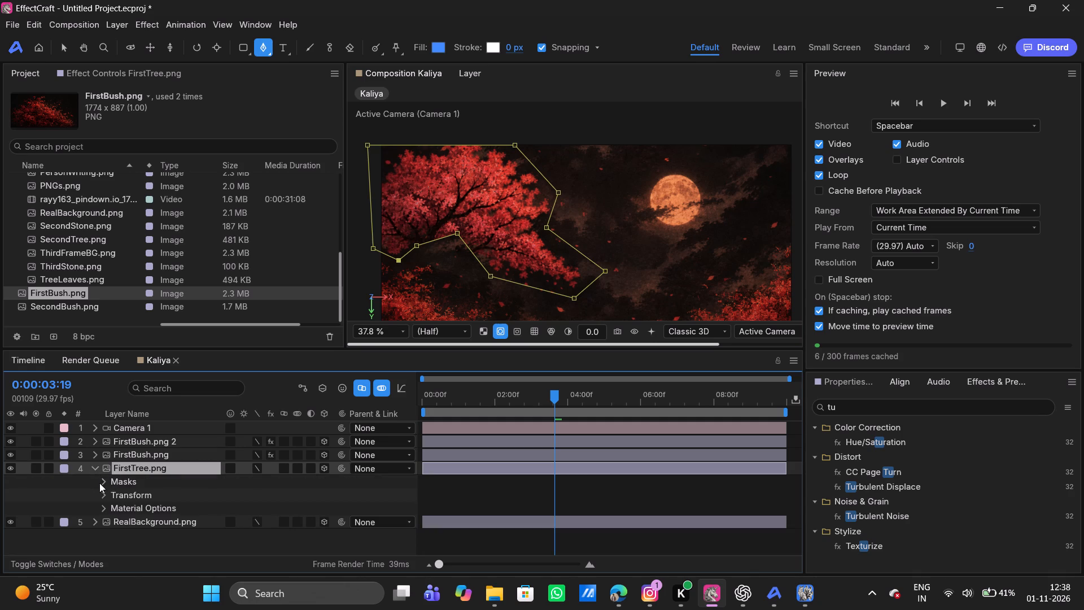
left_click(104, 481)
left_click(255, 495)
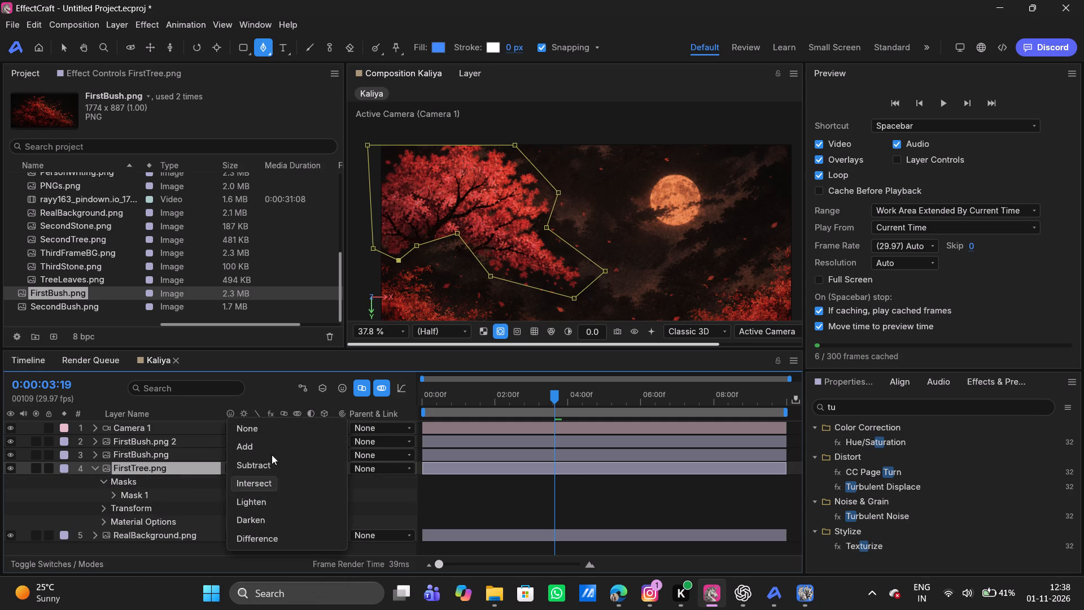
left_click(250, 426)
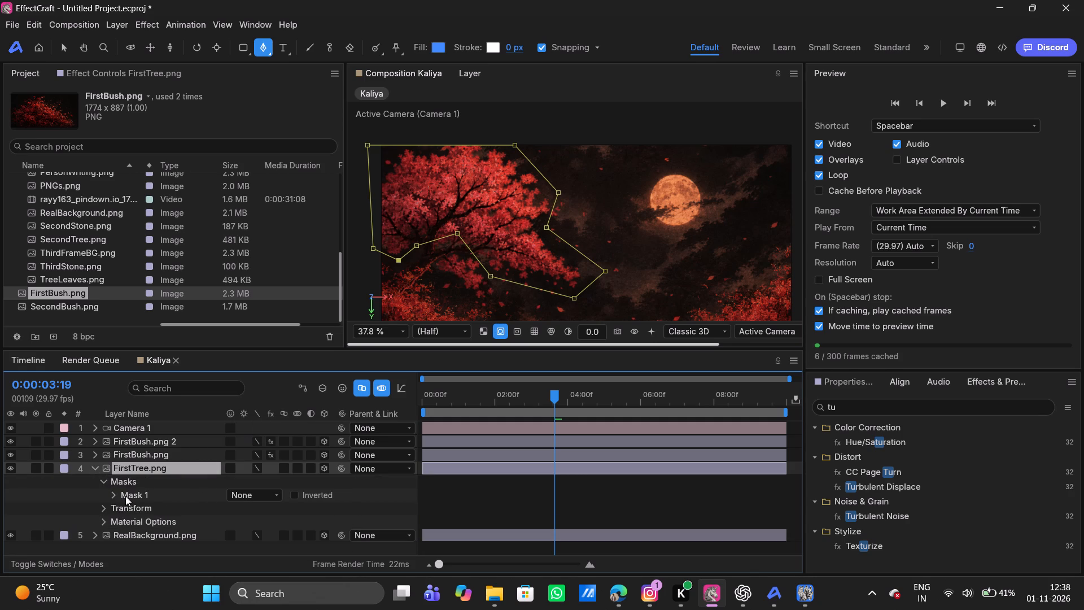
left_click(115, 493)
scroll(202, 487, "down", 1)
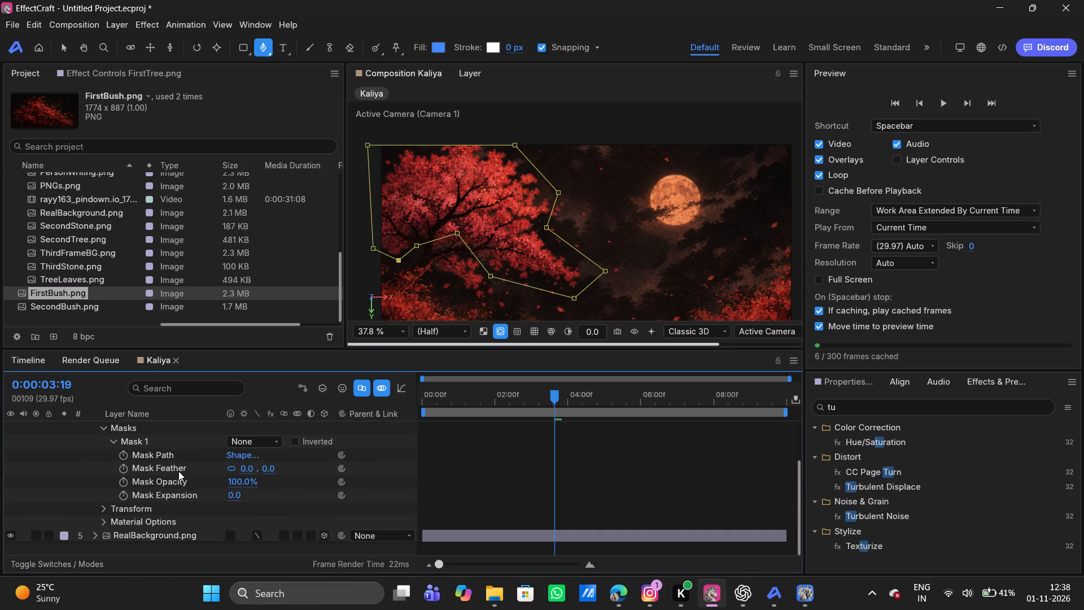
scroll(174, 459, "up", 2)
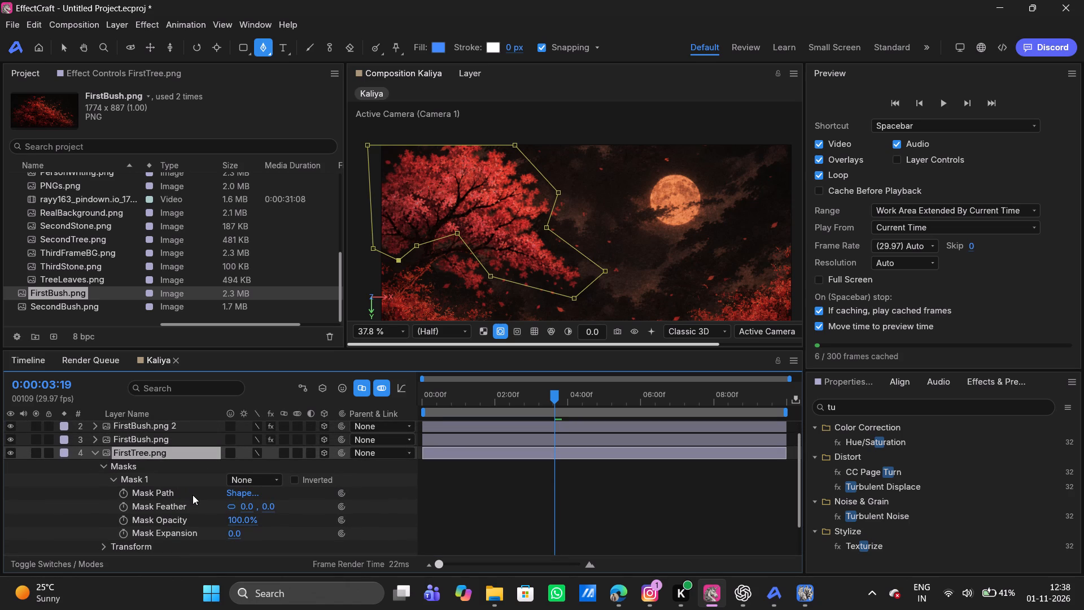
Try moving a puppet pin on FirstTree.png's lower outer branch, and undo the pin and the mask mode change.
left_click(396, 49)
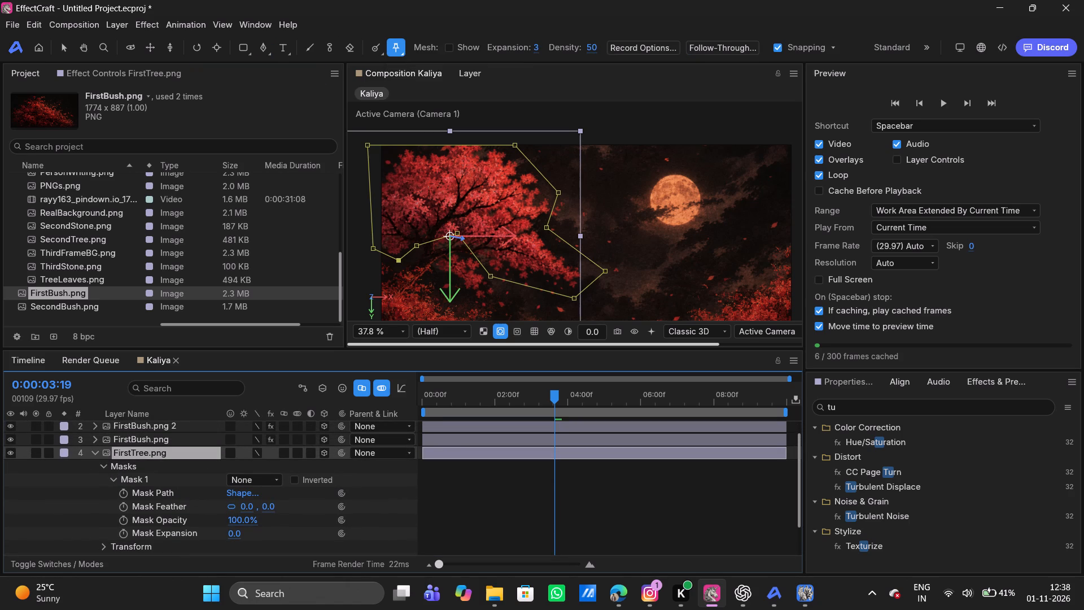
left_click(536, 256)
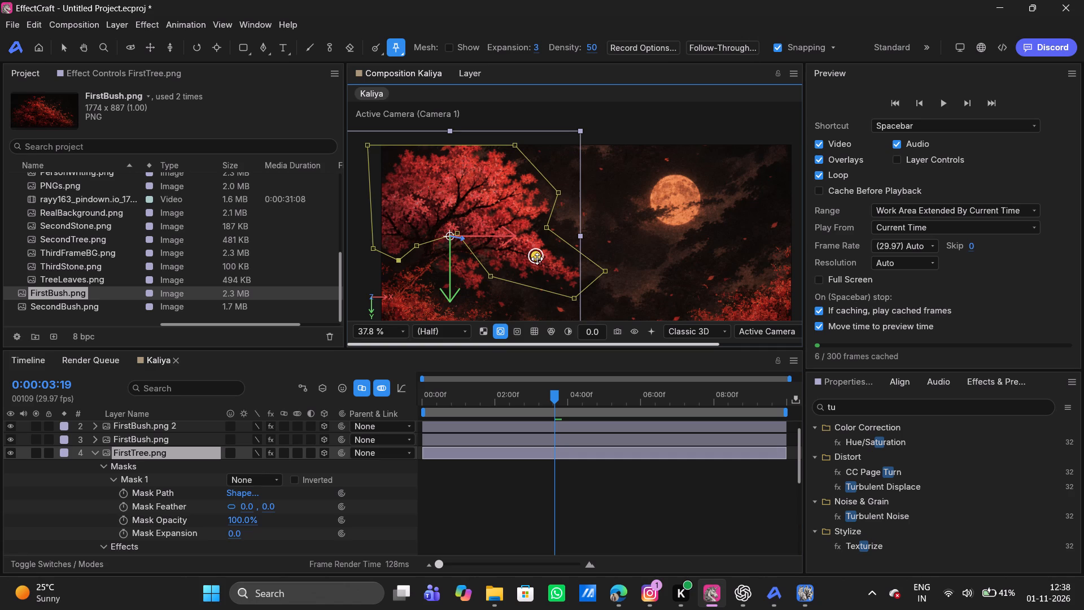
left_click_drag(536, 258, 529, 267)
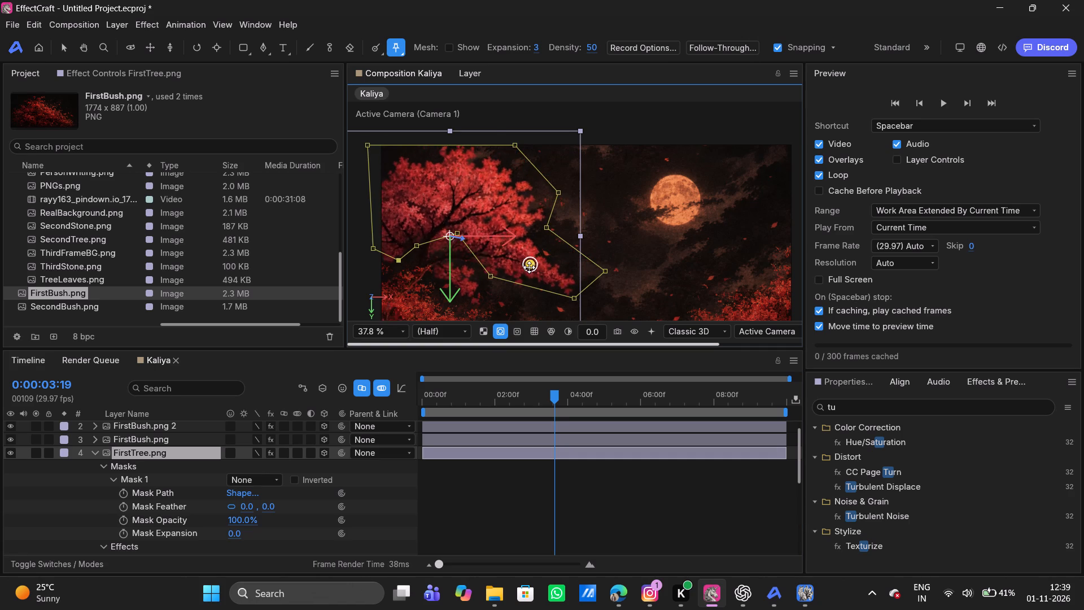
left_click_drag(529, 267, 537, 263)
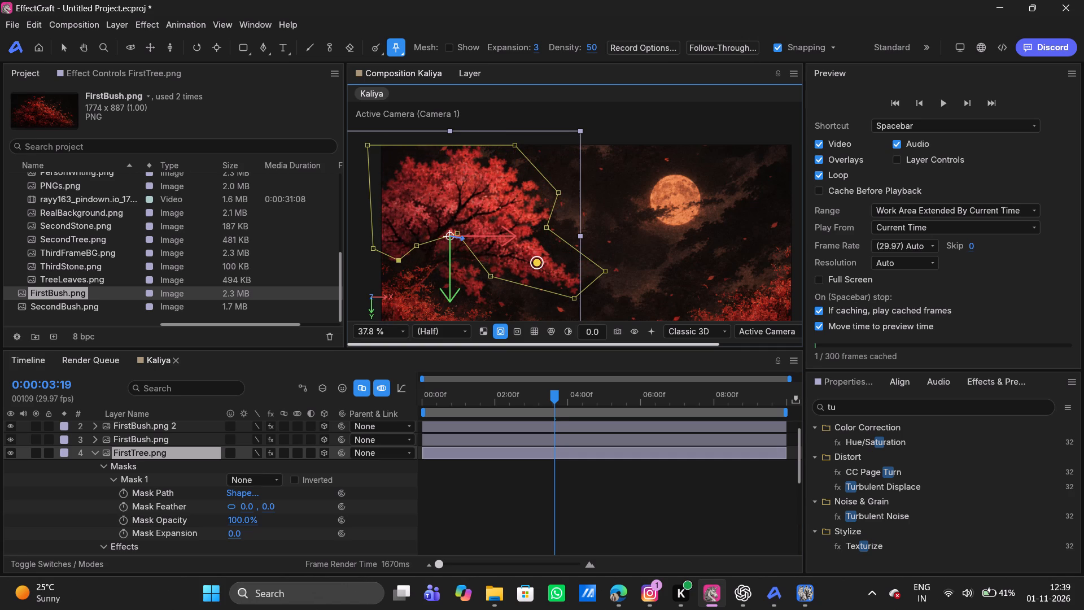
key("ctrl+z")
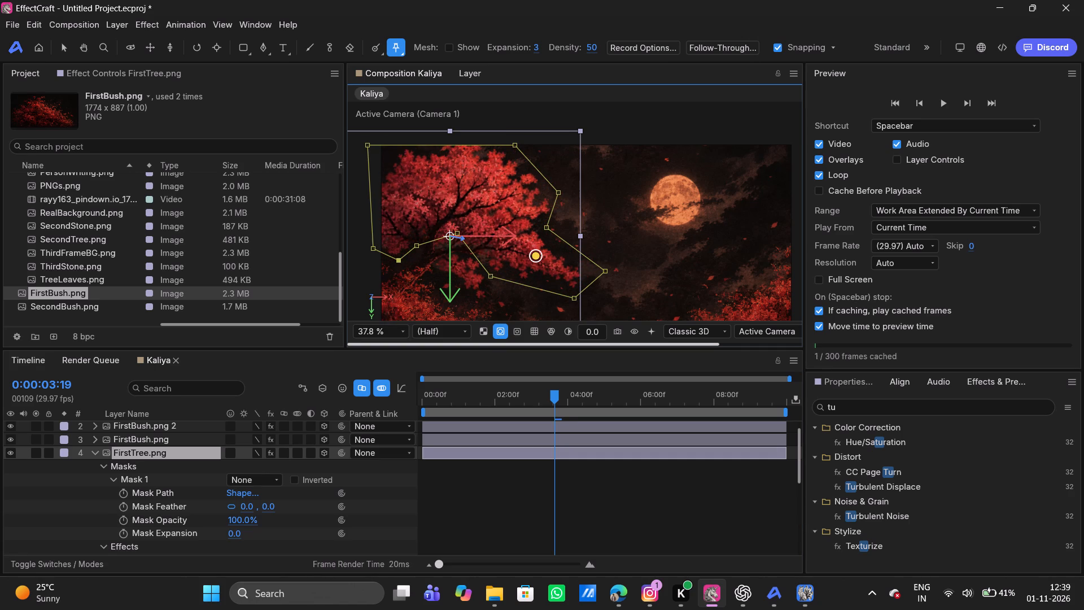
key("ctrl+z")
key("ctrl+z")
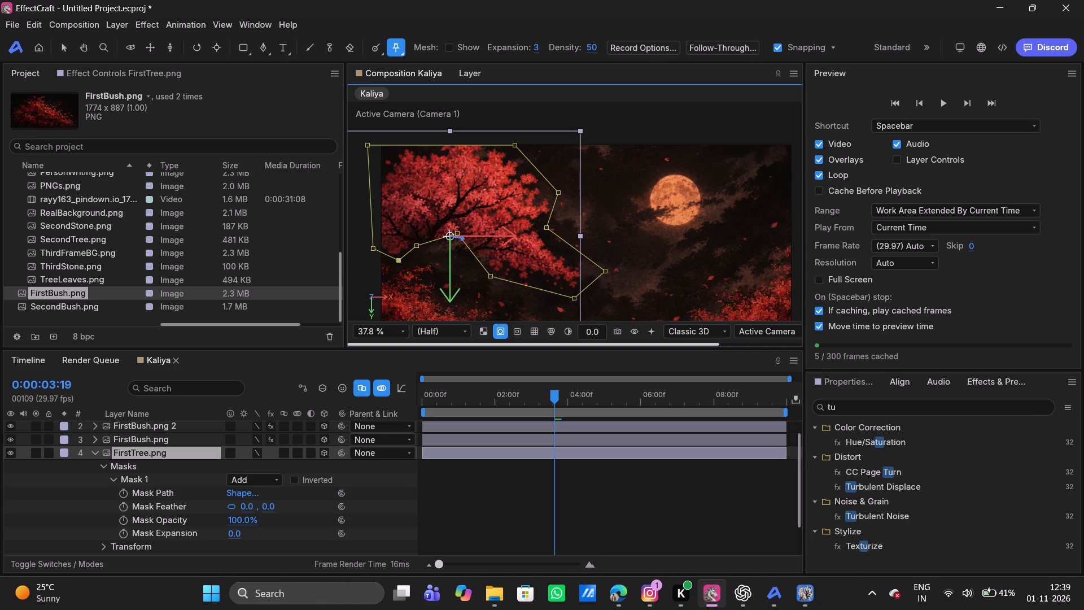
Duplicate the masked FirstTree.png layer.
left_click(95, 451)
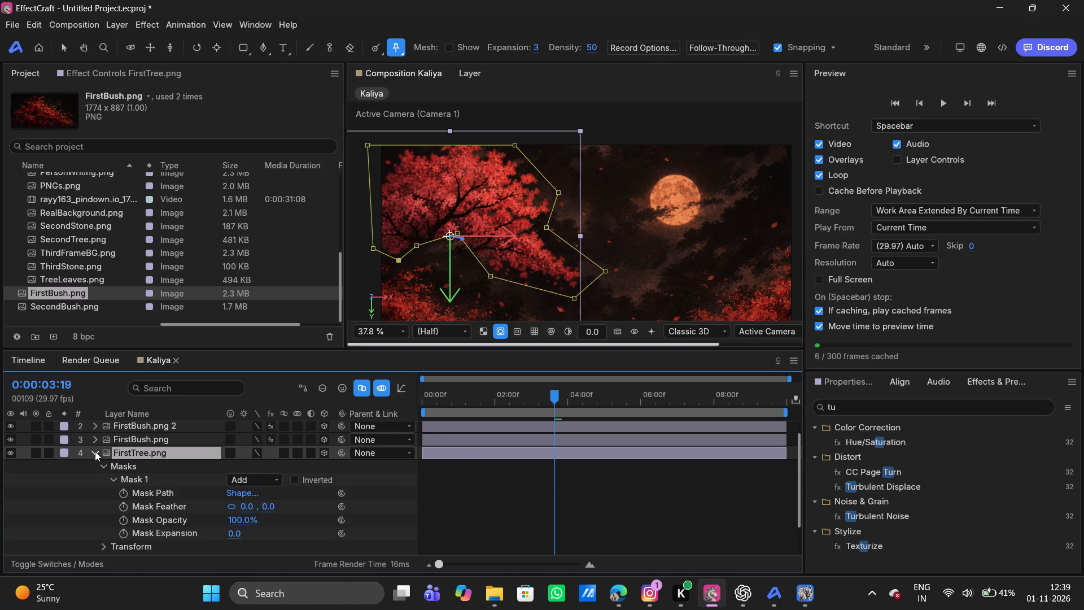
left_click(128, 469)
key("ctrl+d")
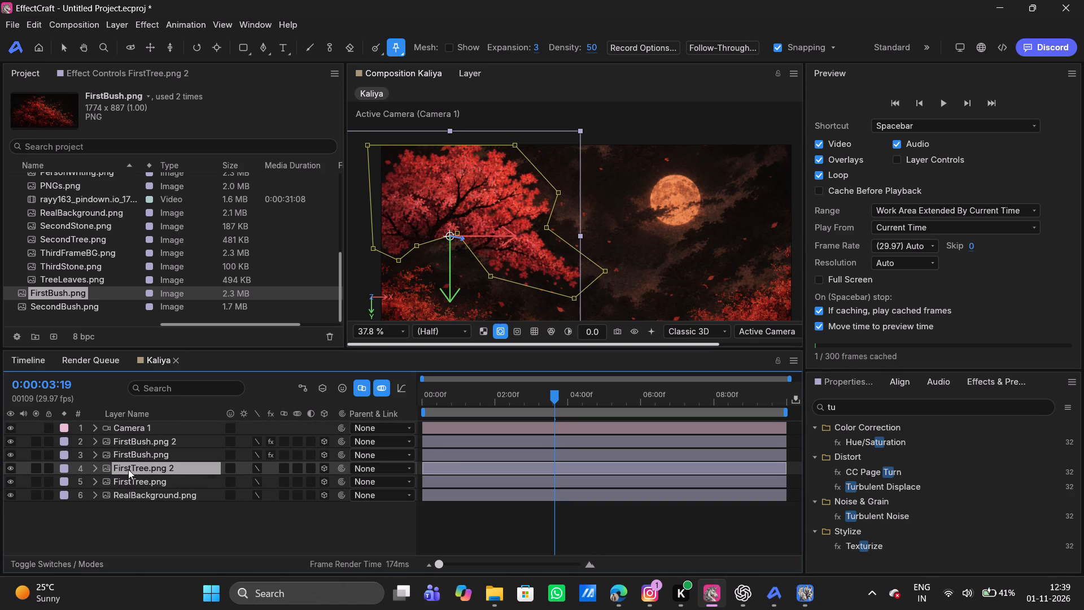
Set the mode of Mask 1 on the duplicate layer FirstTree.png 2 to Subtract.
left_click(93, 466)
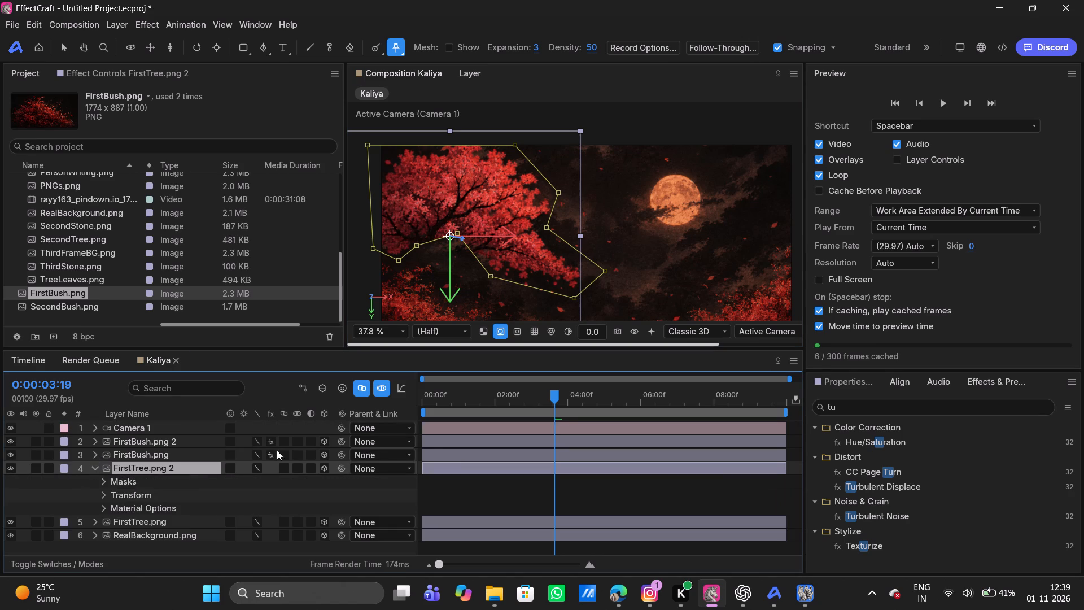
left_click(104, 483)
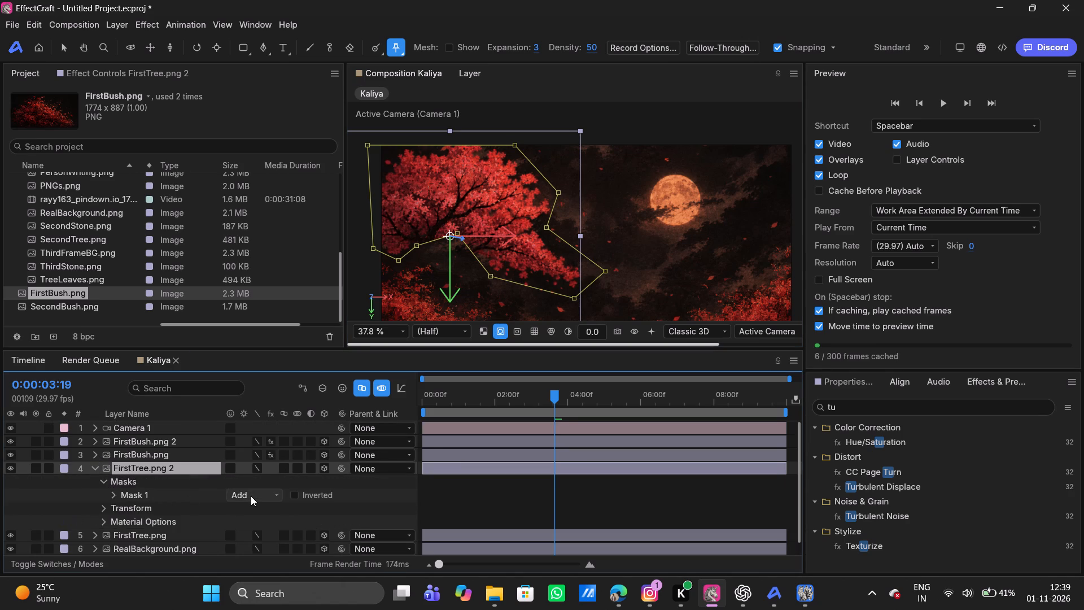
left_click(251, 496)
left_click(253, 465)
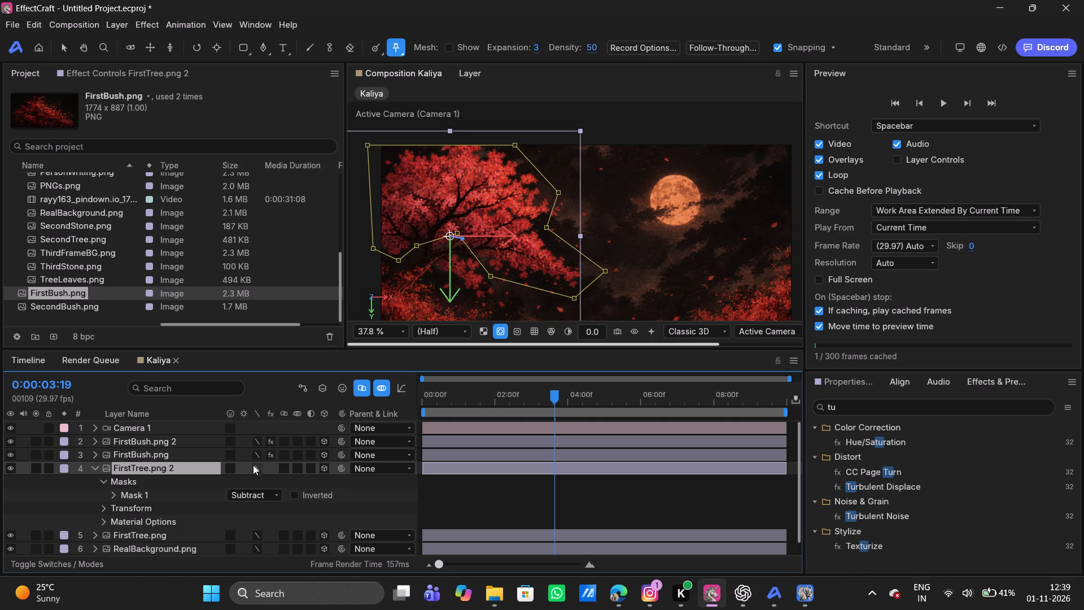
left_click(94, 467)
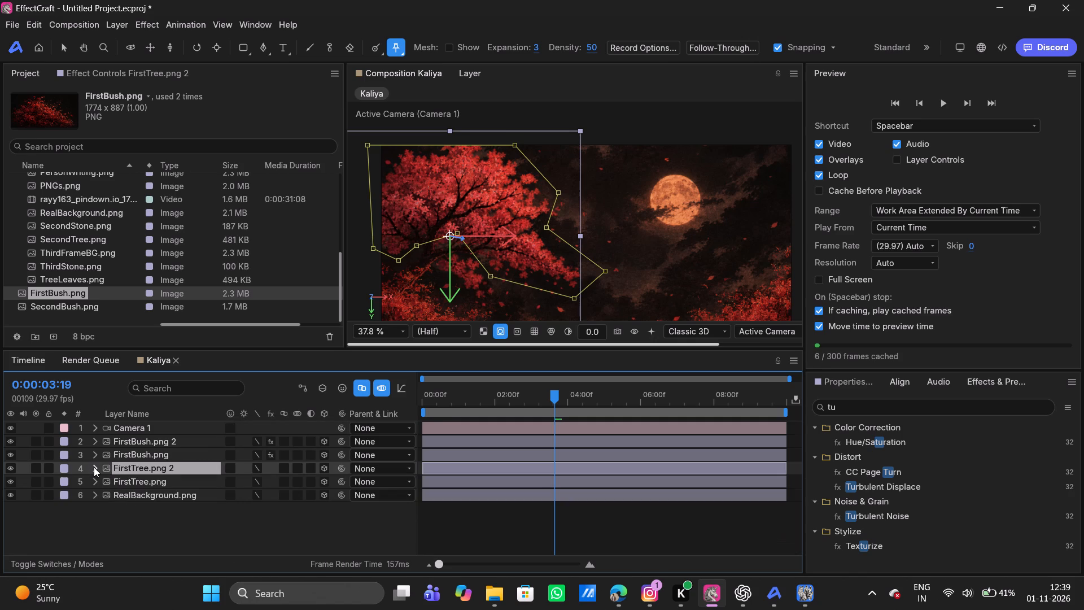
Place four puppet position pins across the foliage of FirstTree.png, from the lower outer branch to the far side of the crown.
left_click(143, 480)
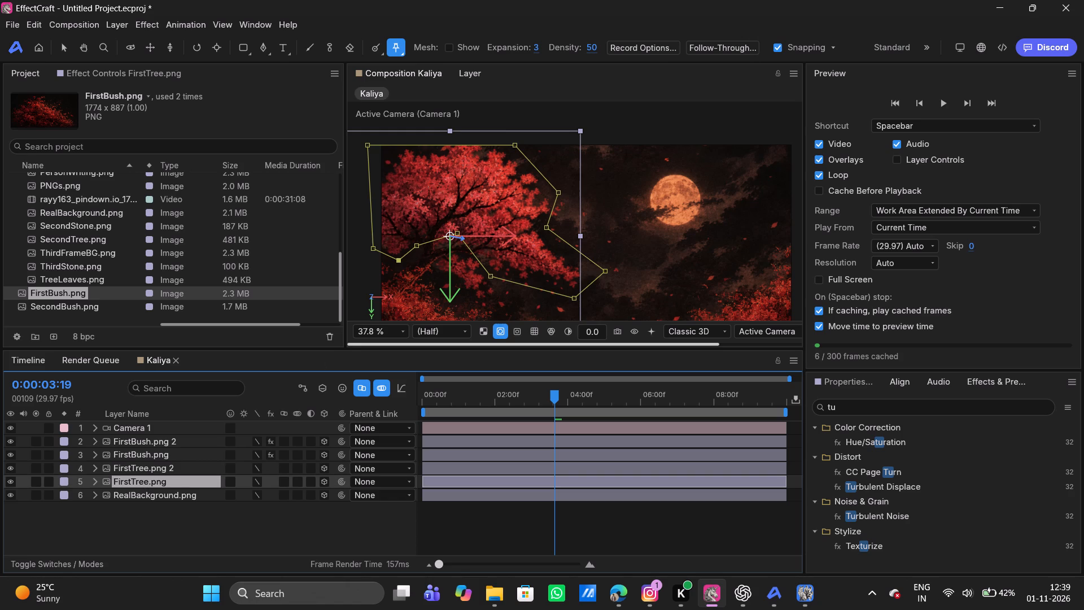
scroll(508, 236, "up", 1, "alt")
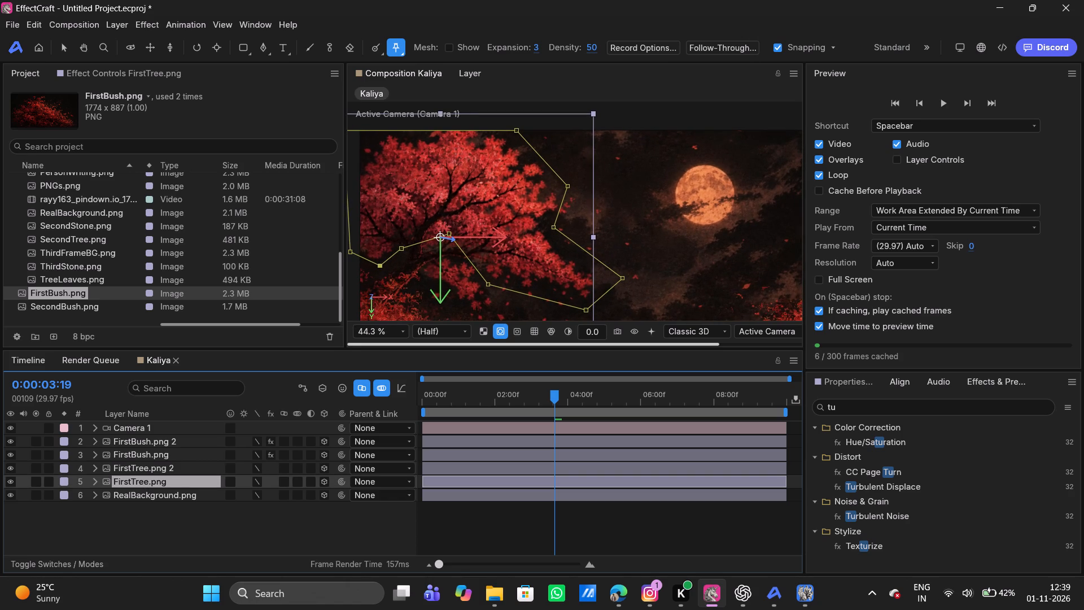
left_click(524, 247)
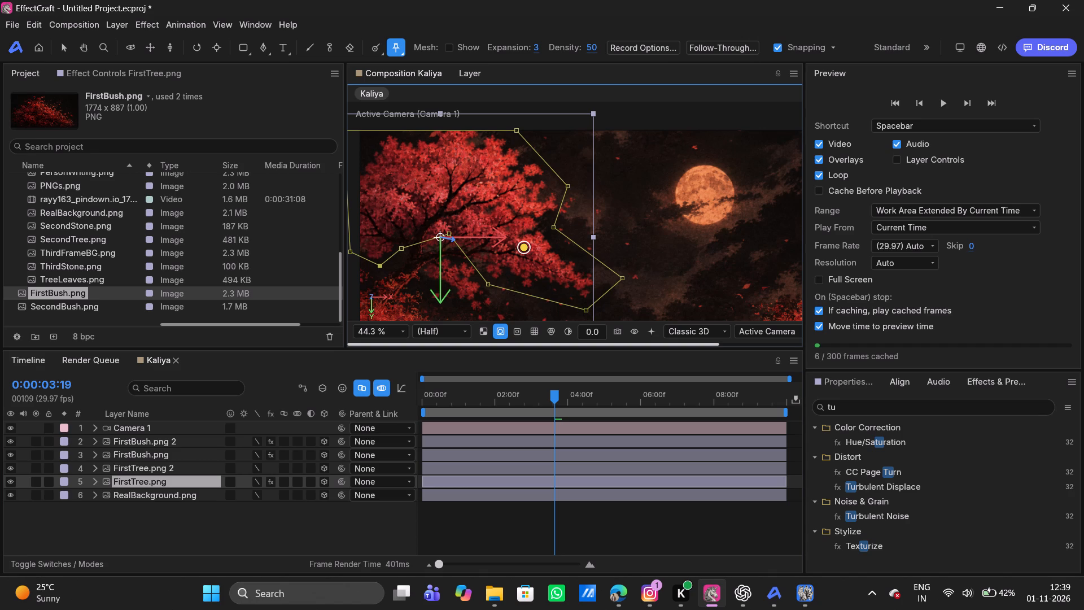
left_click(476, 206)
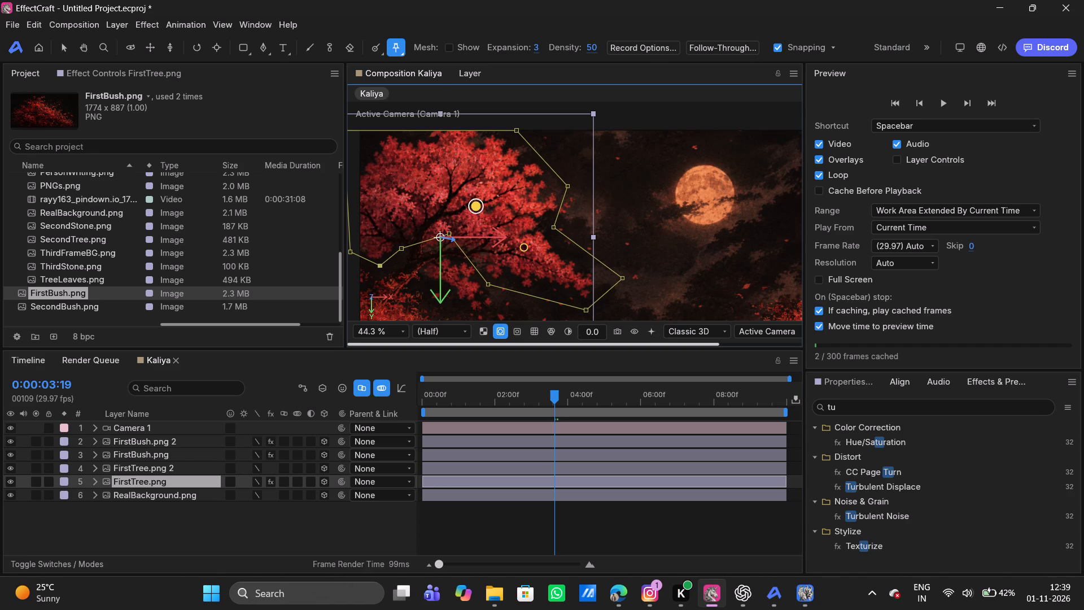
left_click(418, 168)
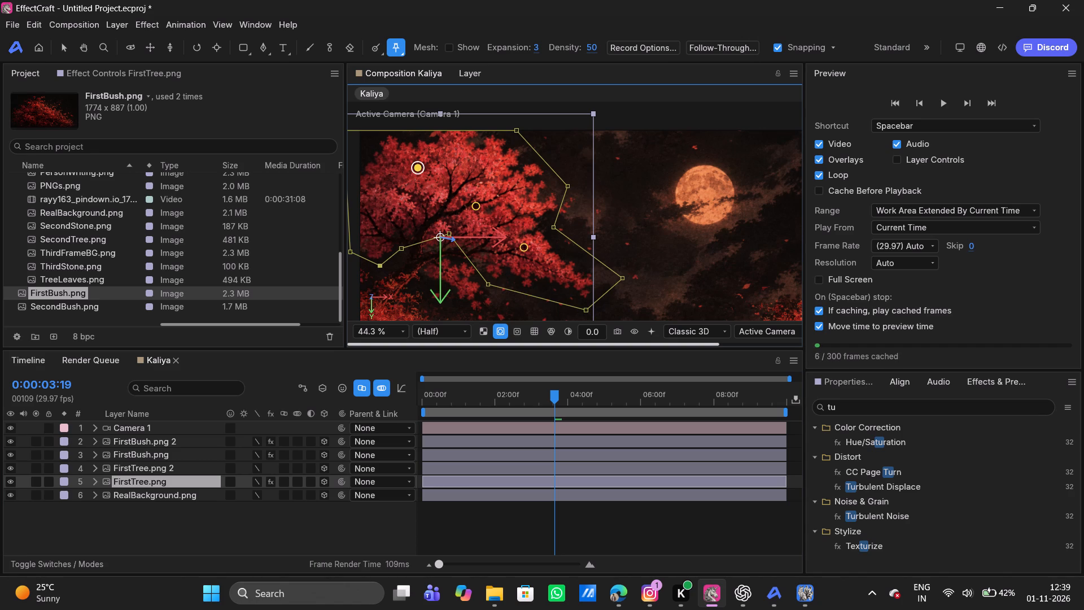
left_click(374, 223)
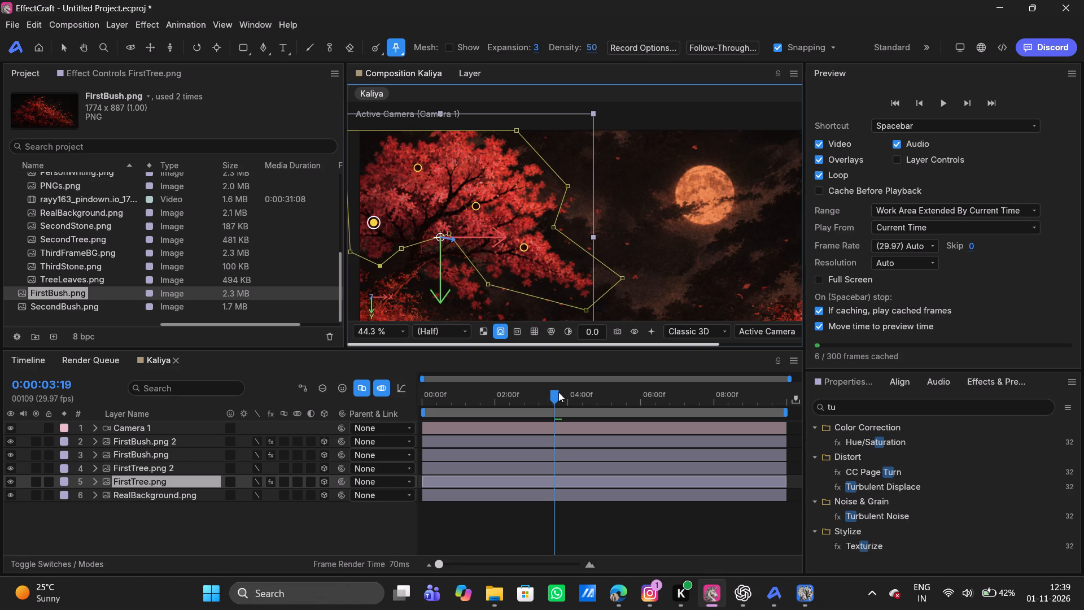
Scrub through the first three seconds and review the pins listed in FirstTree.png's Puppet effect controls.
left_click_drag(558, 392, 424, 396)
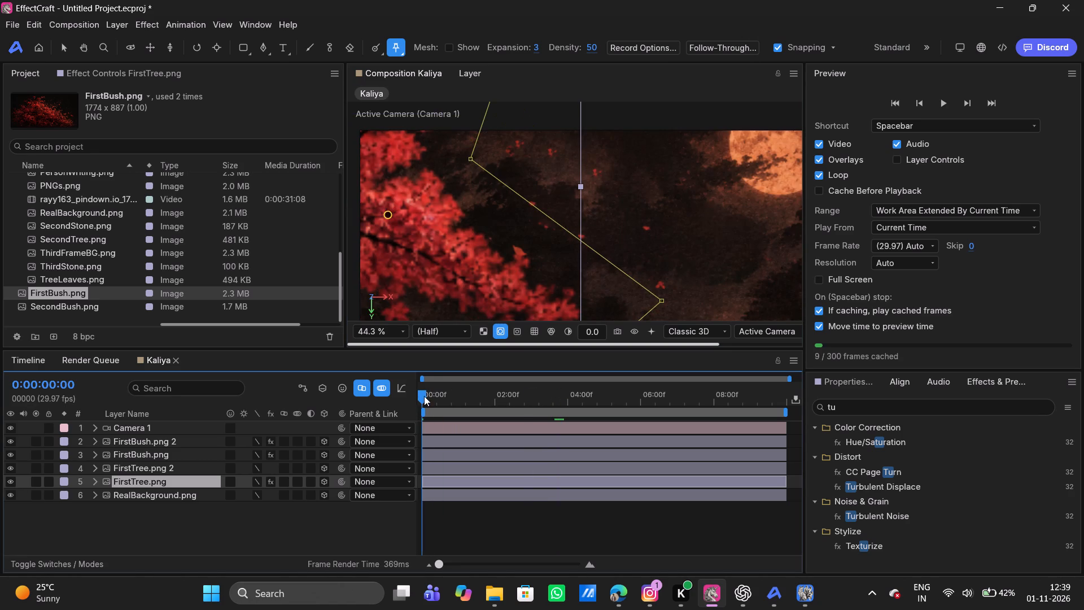
left_click_drag(424, 396, 456, 394)
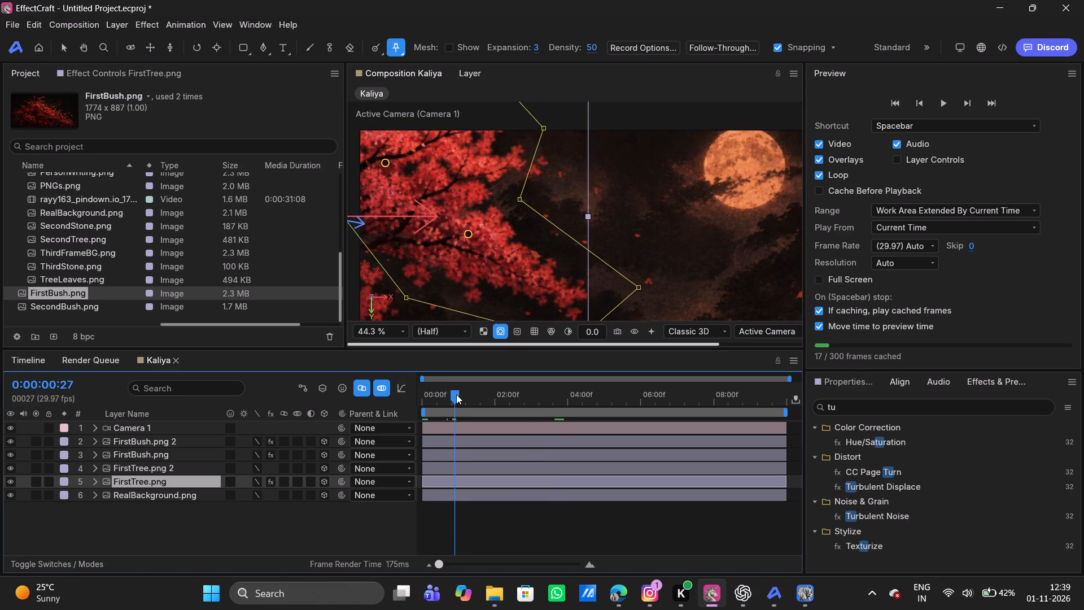
left_click_drag(456, 394, 454, 394)
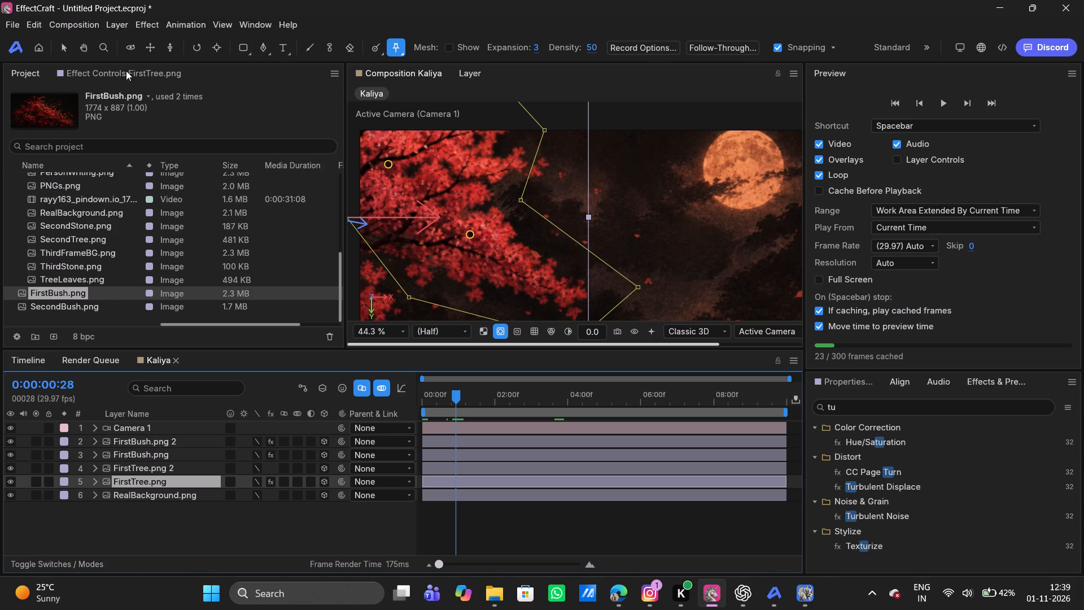
left_click(126, 71)
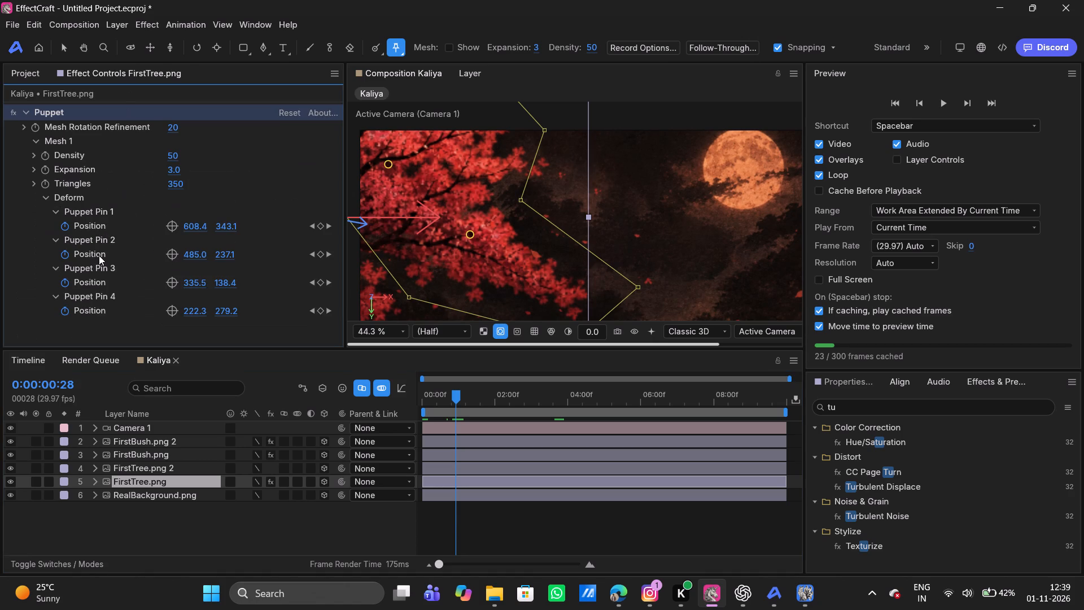
right_click(401, 46)
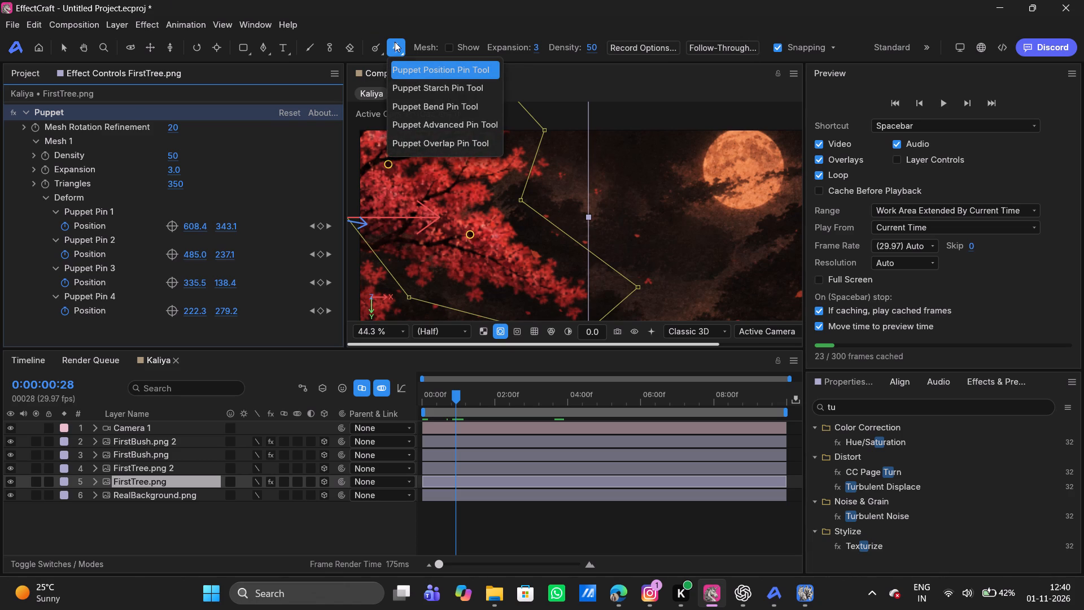
left_click(395, 42)
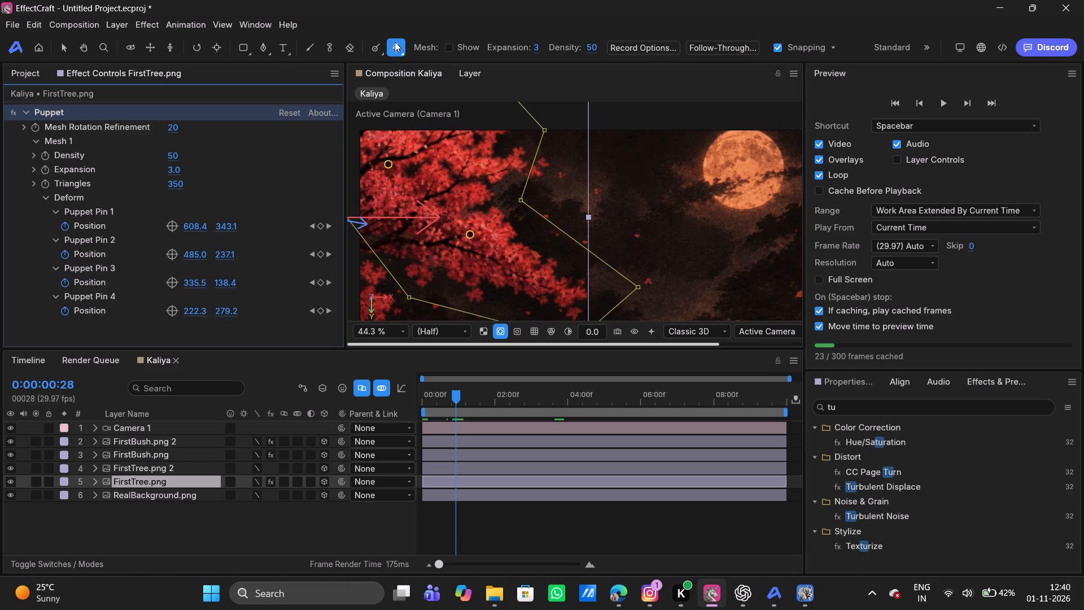
left_click_drag(458, 398, 487, 398)
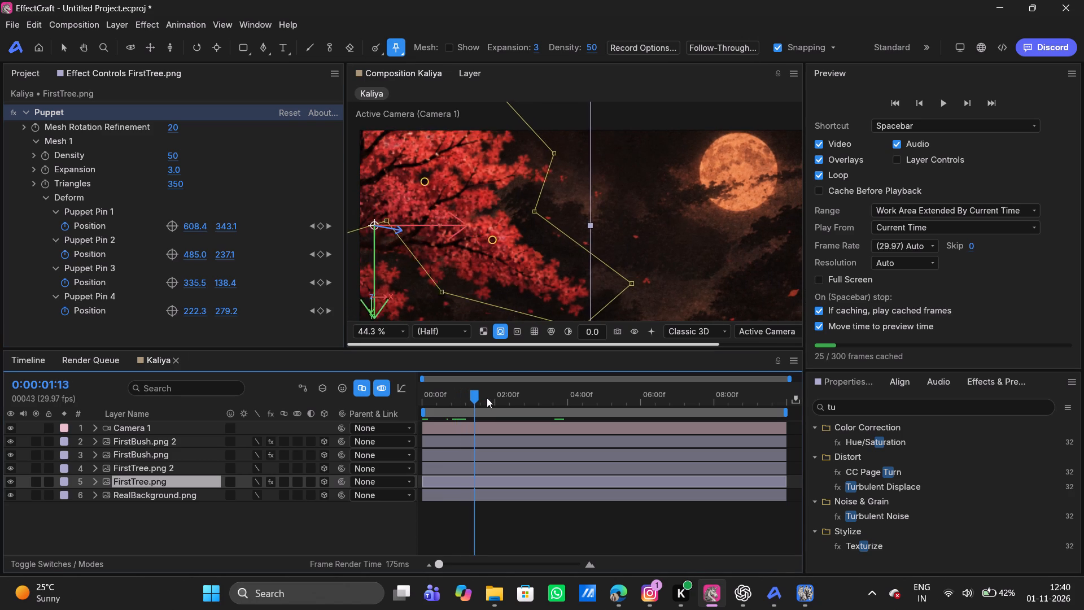
left_click_drag(487, 398, 500, 400)
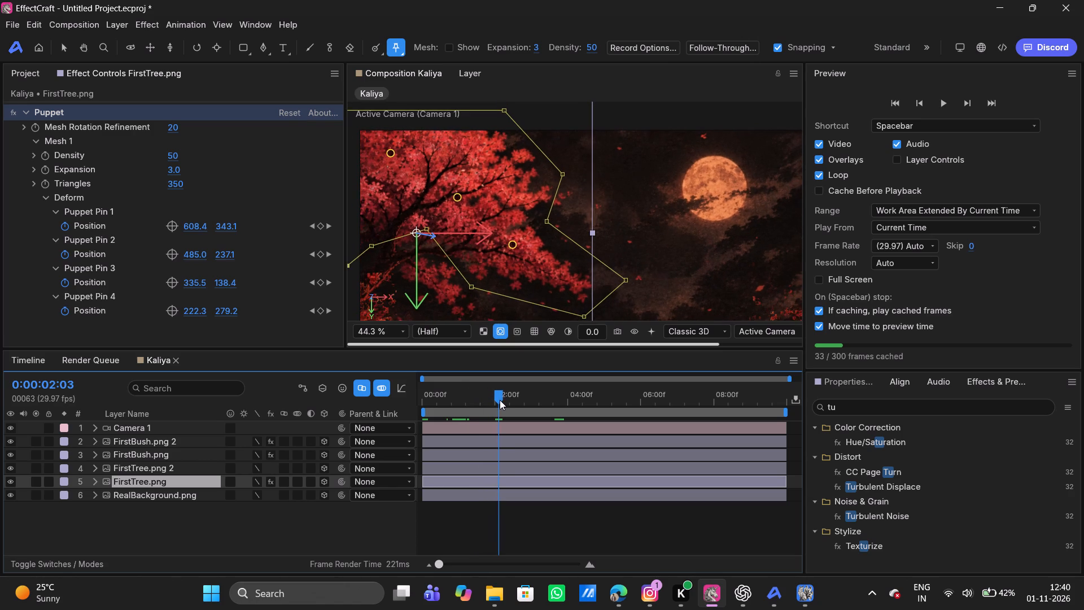
left_click_drag(500, 400, 524, 398)
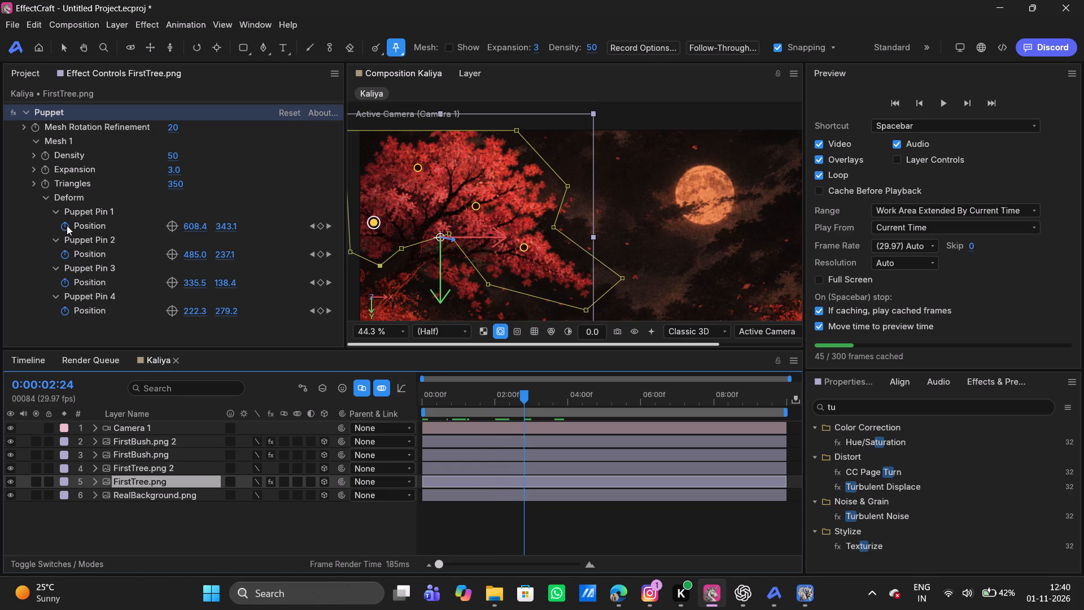
Expand FirstTree.png's Puppet effect in the timeline down to the Position property of Puppet Pin 1.
left_click(92, 484)
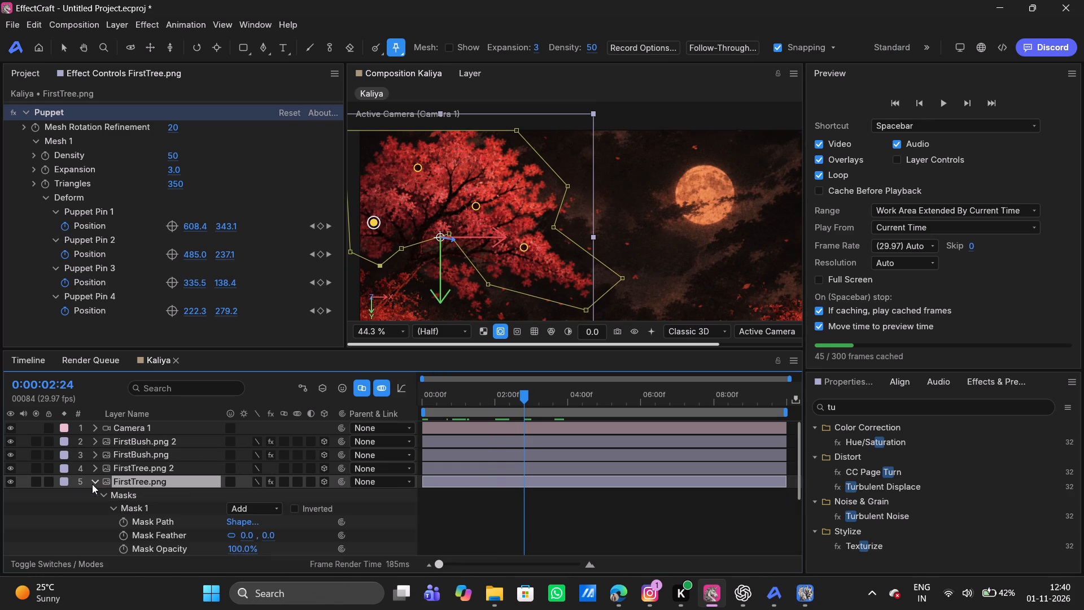
left_click(100, 497)
scroll(100, 497, "down", 1)
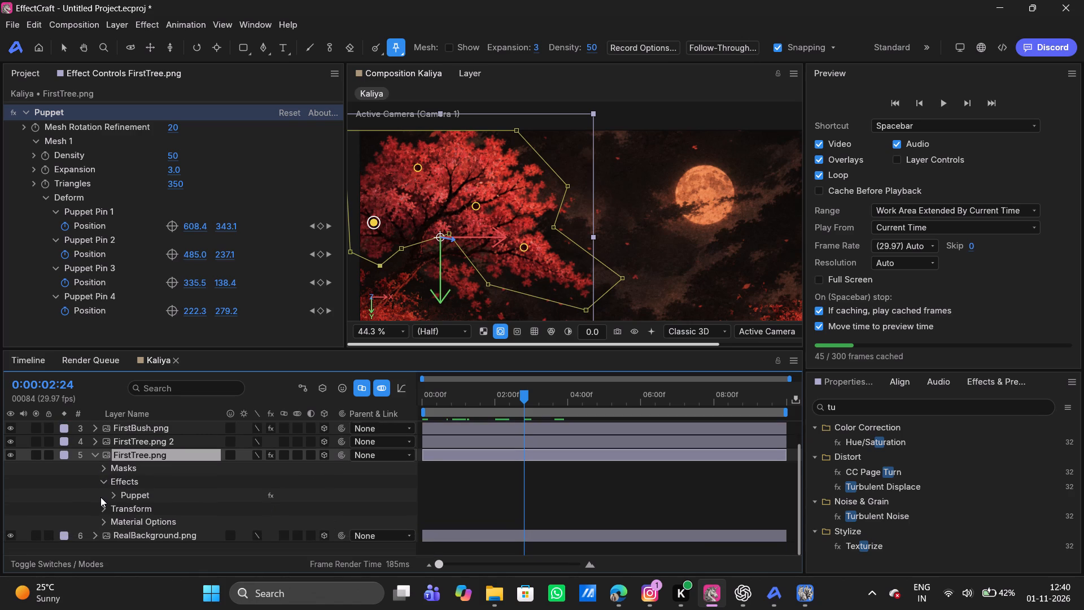
scroll(100, 497, "down", 1)
left_click(113, 496)
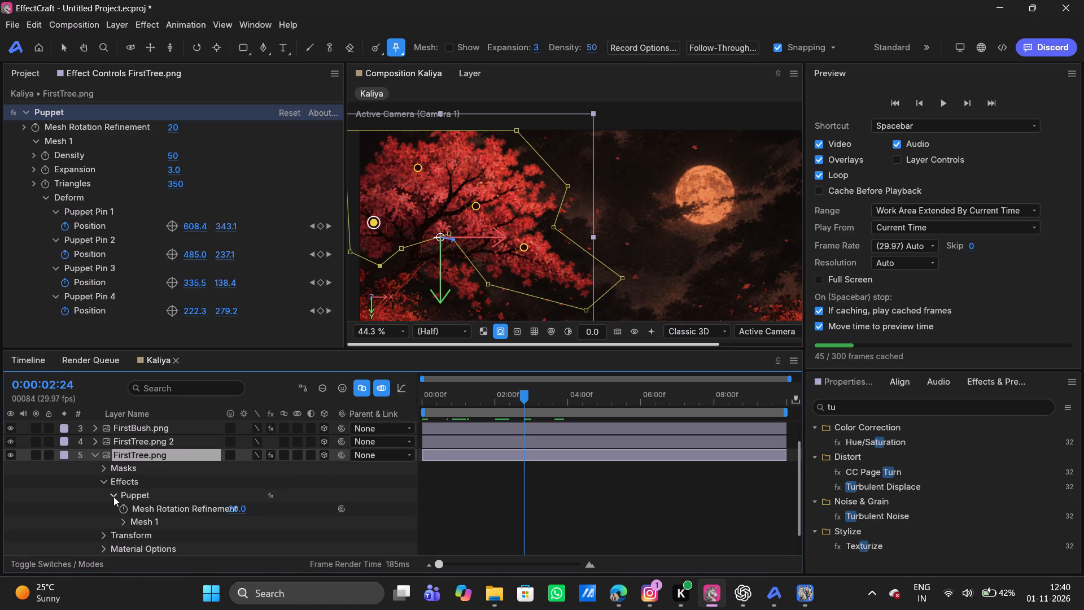
scroll(161, 508, "down", 1)
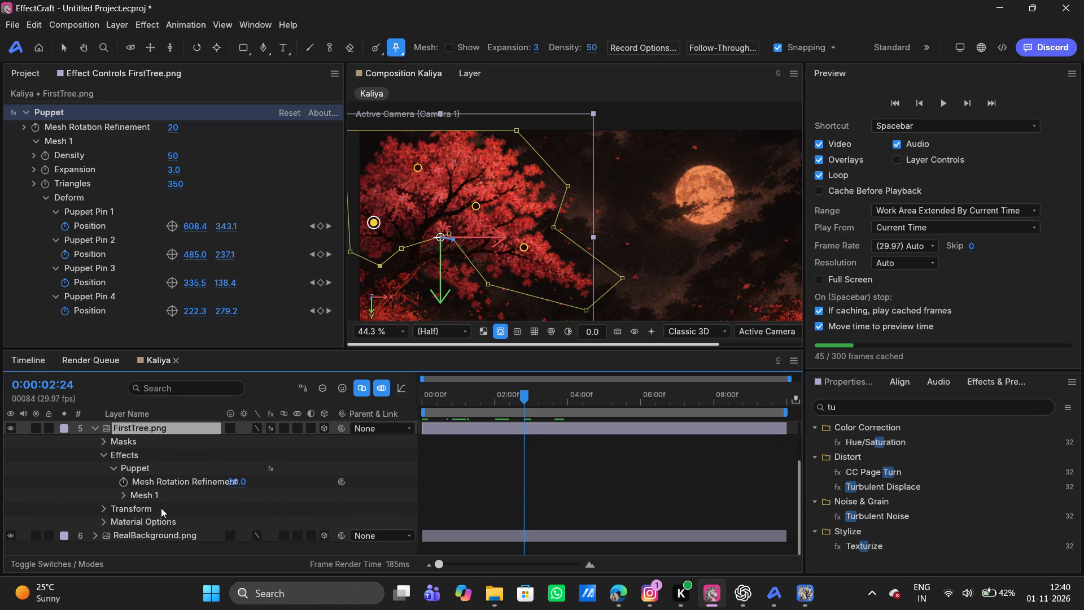
left_click(124, 495)
scroll(162, 498, "down", 1)
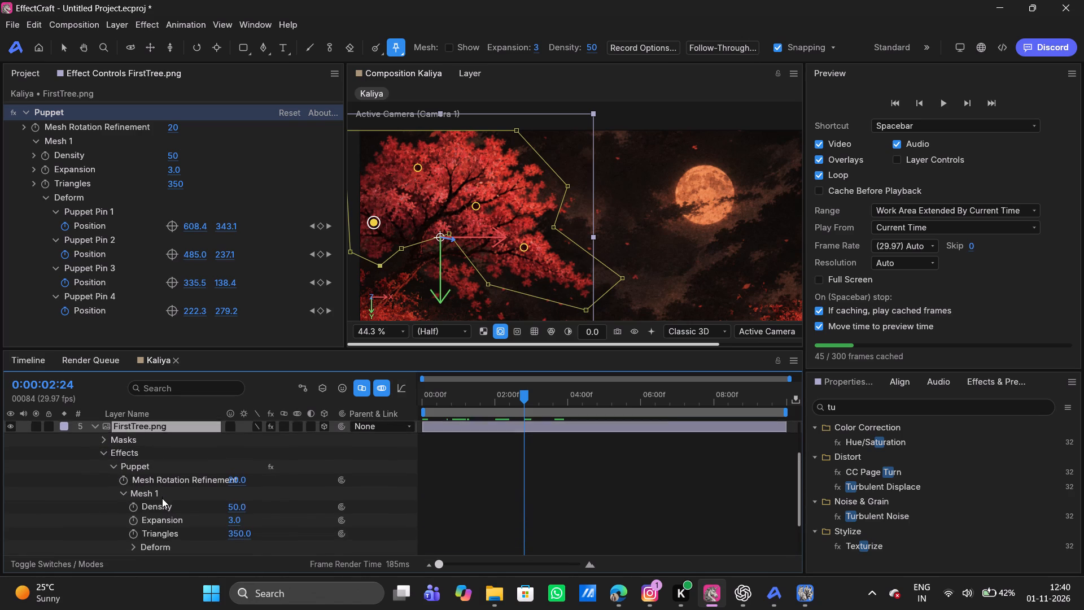
scroll(162, 498, "down", 1)
left_click(135, 504)
scroll(135, 504, "down", 1)
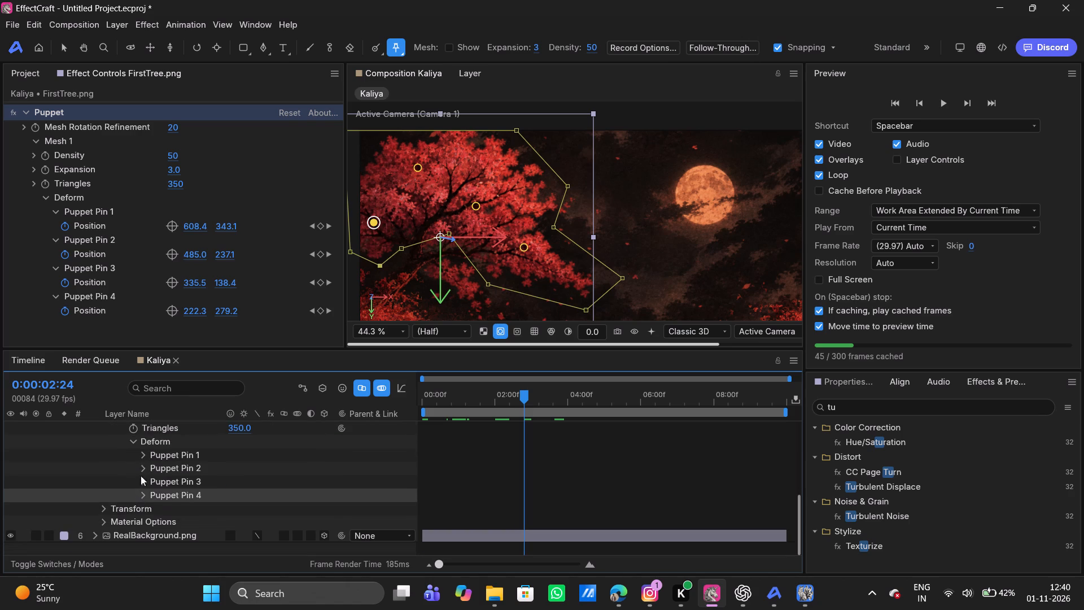
left_click(142, 456)
scroll(142, 456, "down", 1)
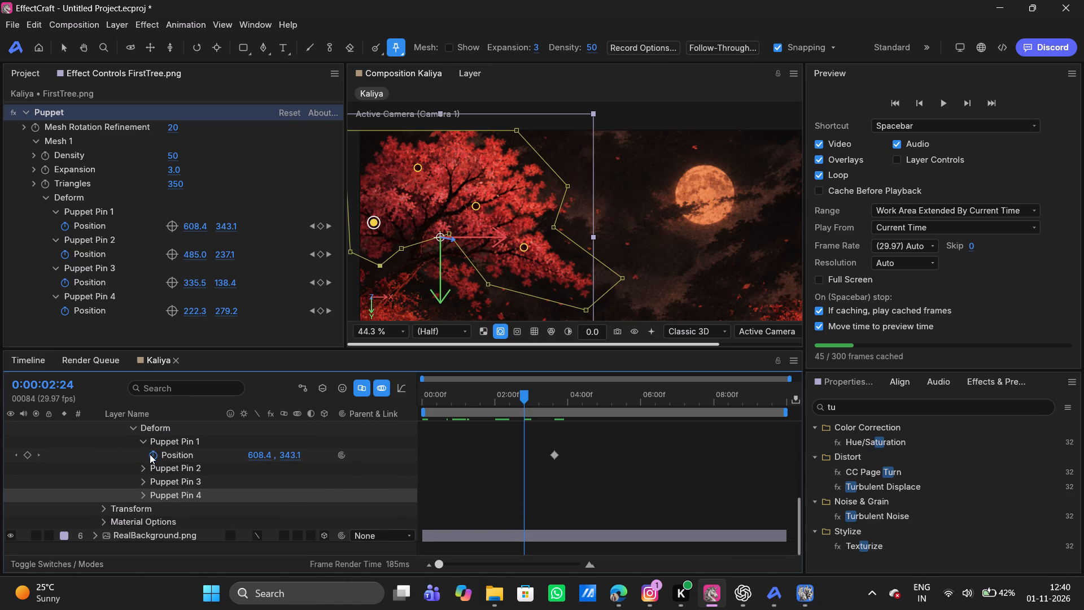
Add the expression wiggle(2,50) to the Position of Puppet Pin 1 on FirstTree.png.
left_click(153, 454, "alt")
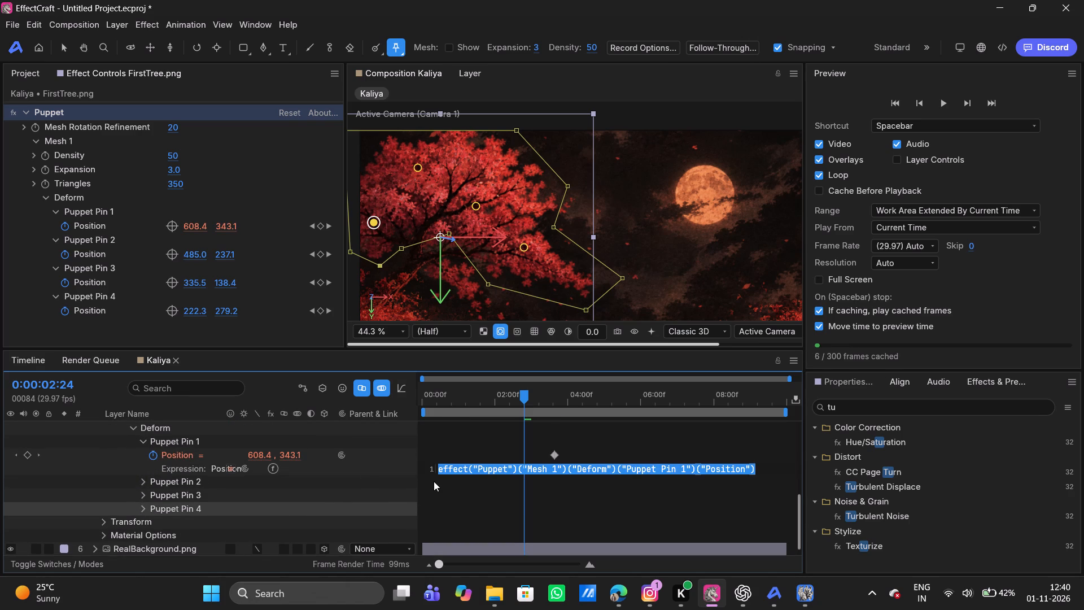
key("BackSpace")
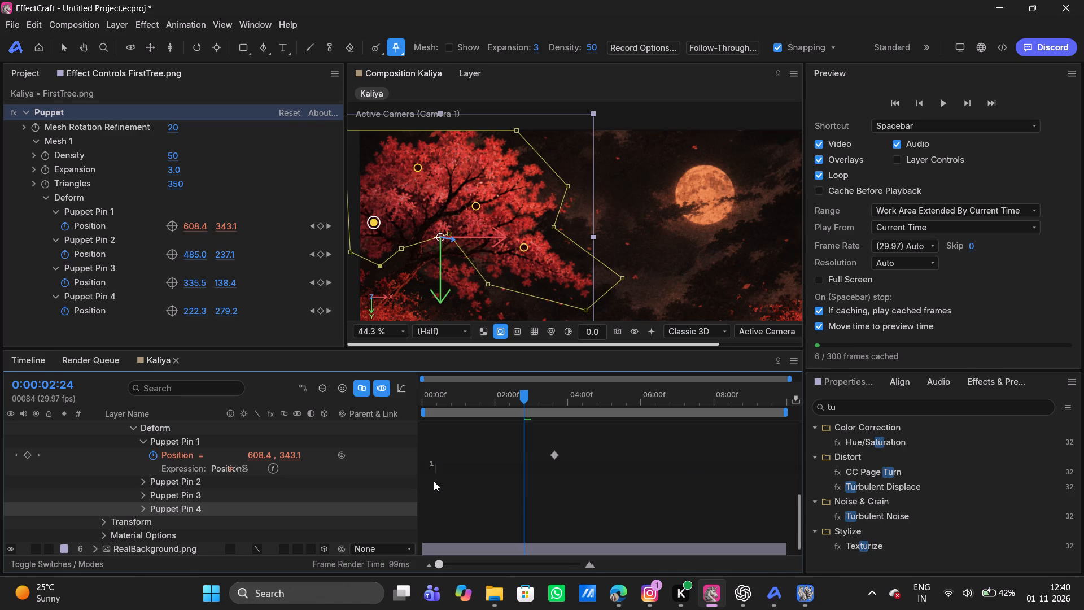
type("wiggle")
key("shift+parenleft")
type("2,")
type("50")
key("shift+parenright")
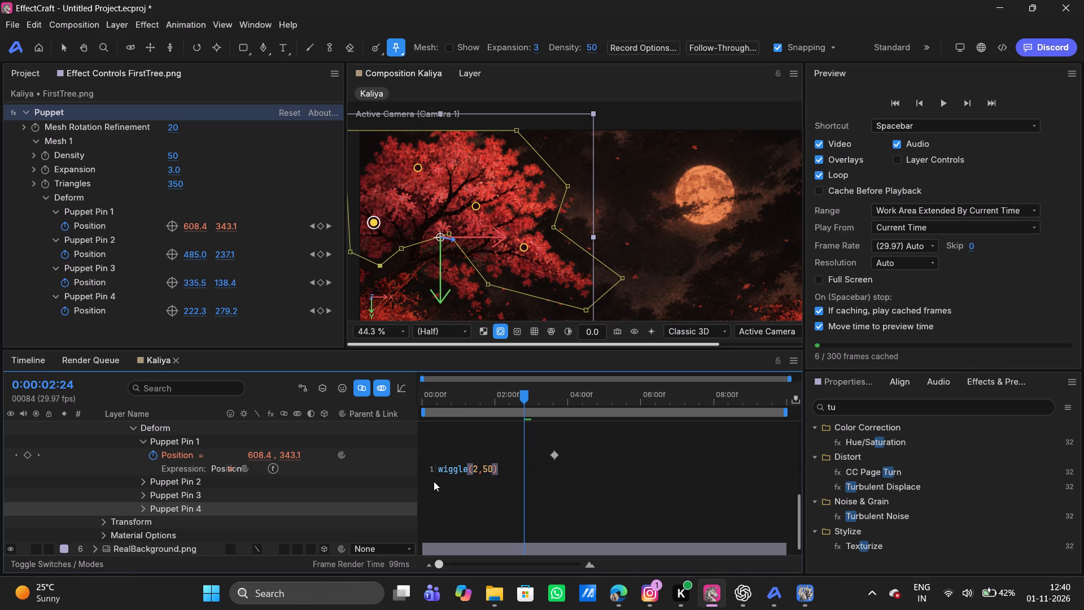
left_click(473, 435)
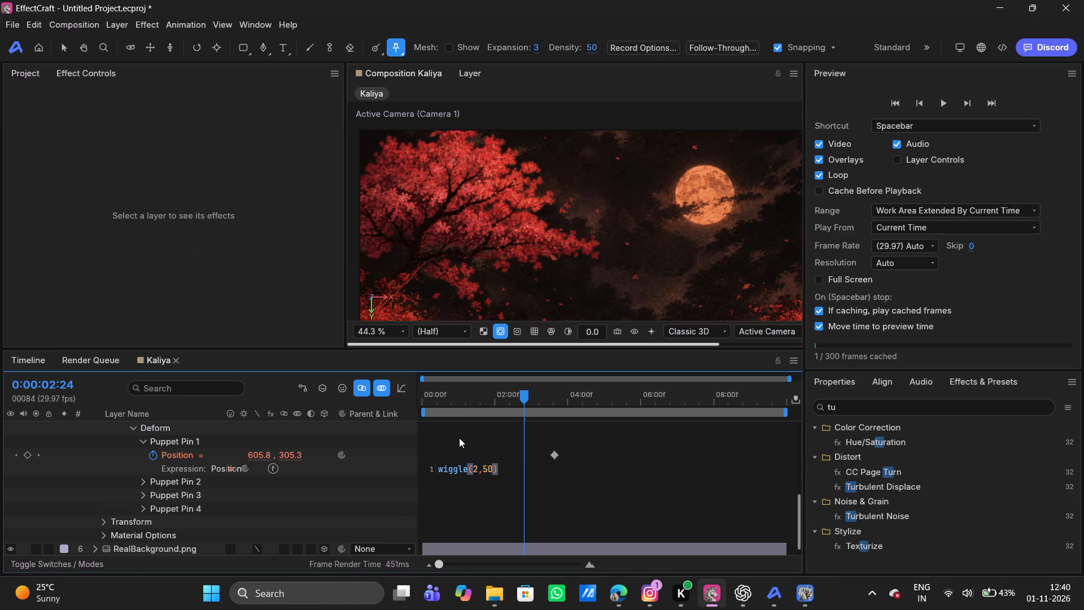
Scrub through the first three seconds to check the wiggle movement of the tree foliage.
left_click_drag(524, 394, 480, 392)
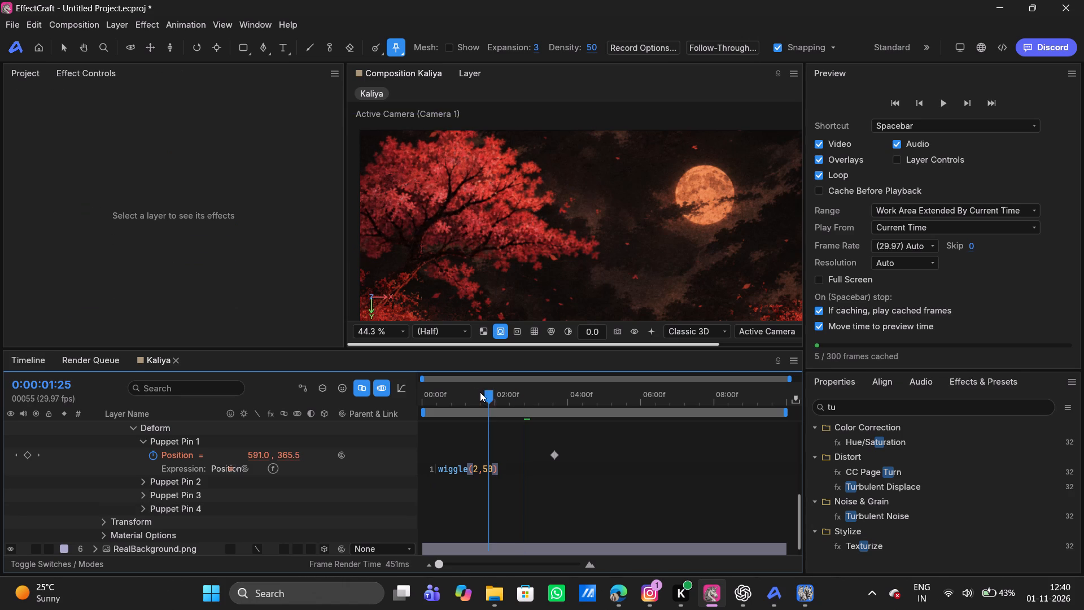
left_click_drag(480, 392, 425, 390)
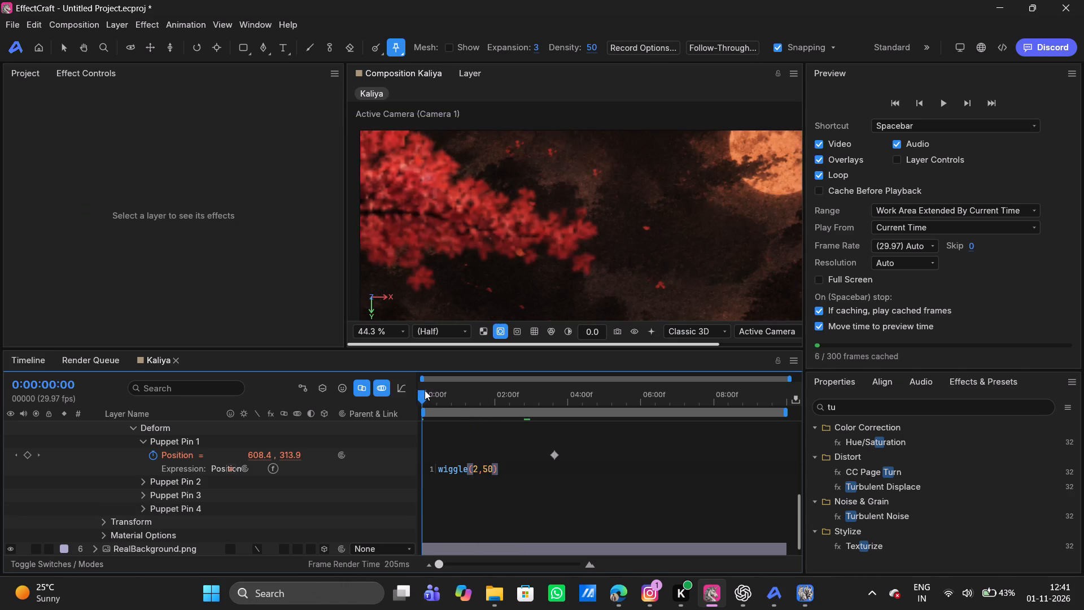
left_click_drag(425, 390, 462, 390)
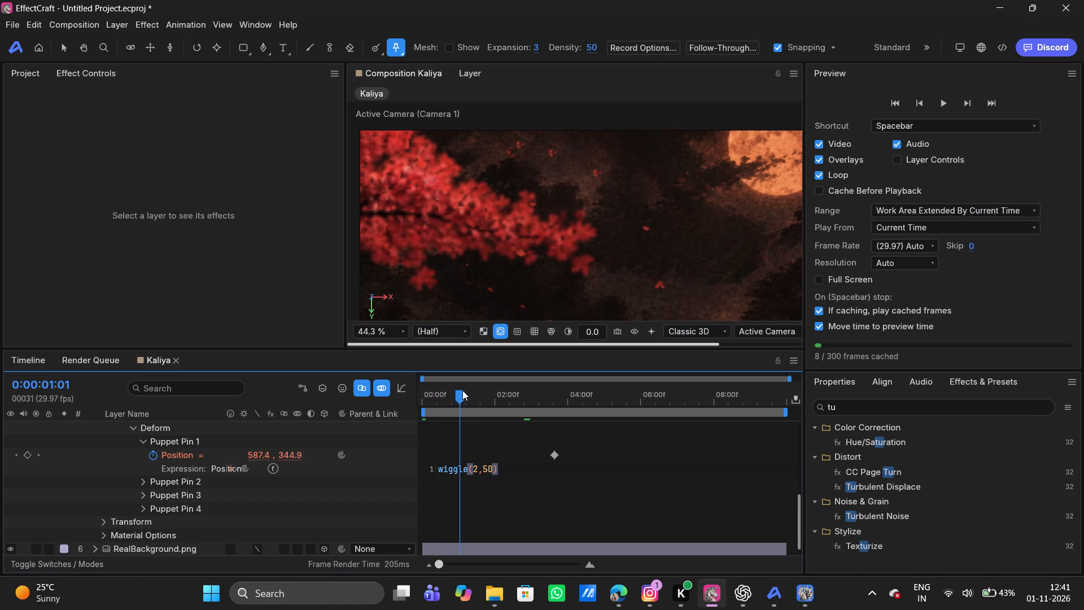
left_click_drag(462, 390, 486, 389)
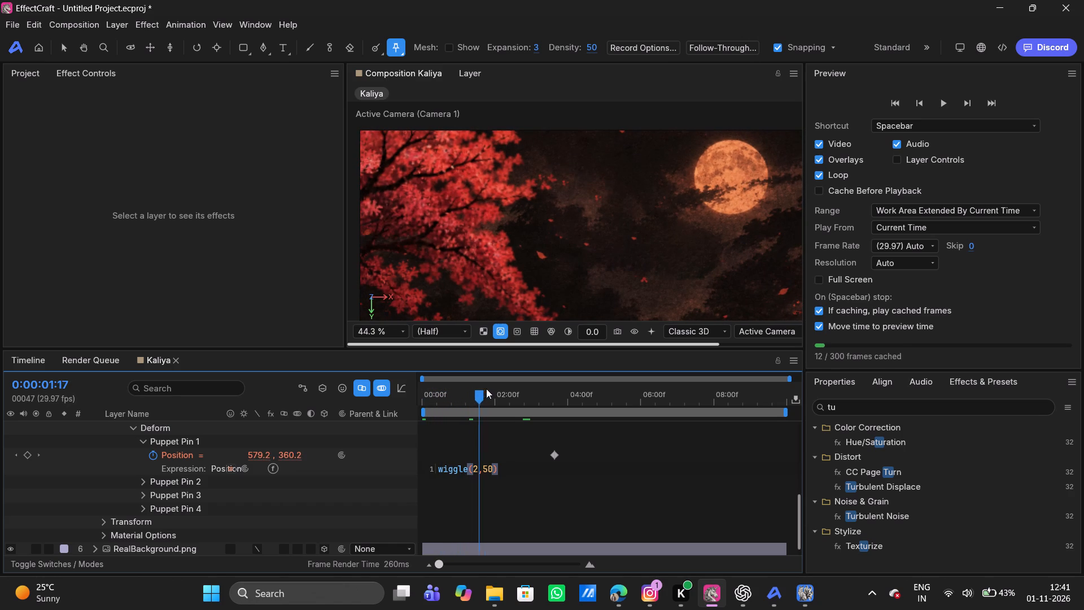
left_click_drag(486, 389, 519, 386)
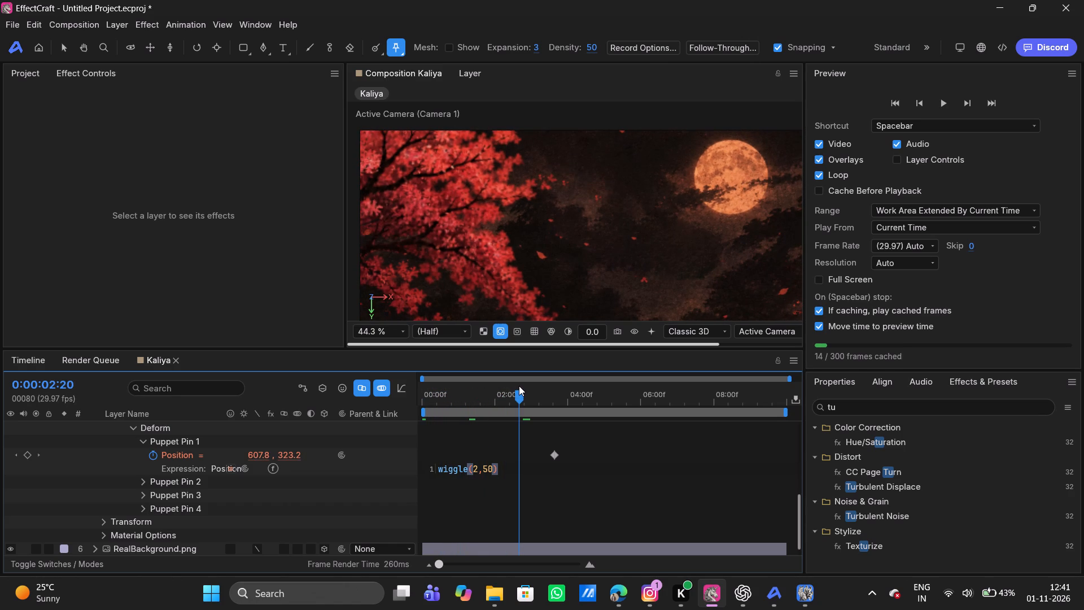
left_click(518, 397)
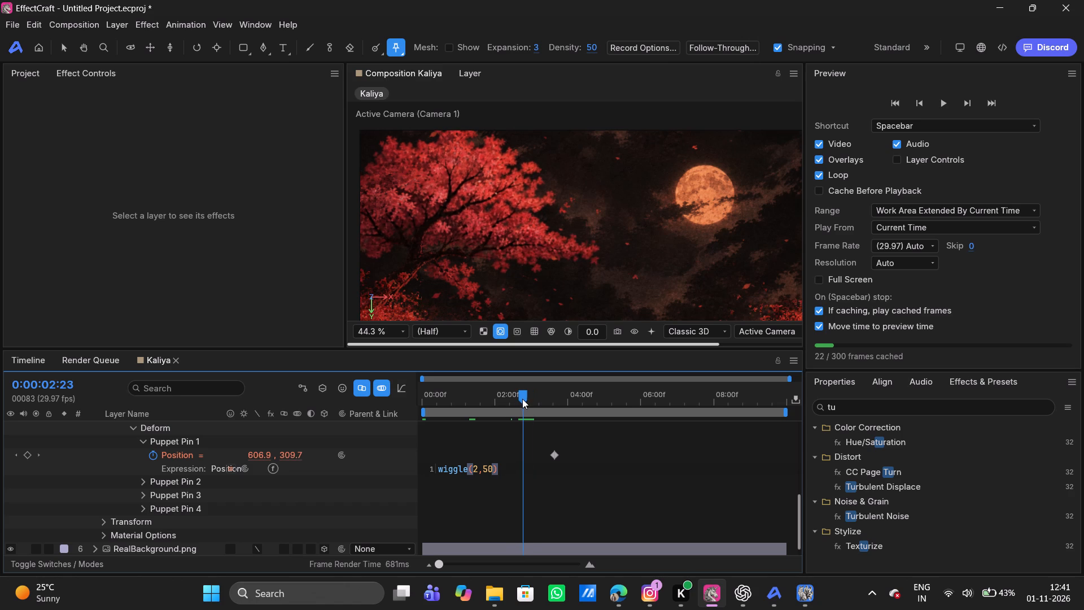
Expand Puppet Pin 2 of FirstTree.png's Puppet effect in the timeline to its Position property.
left_click(142, 481)
scroll(142, 481, "down", 1)
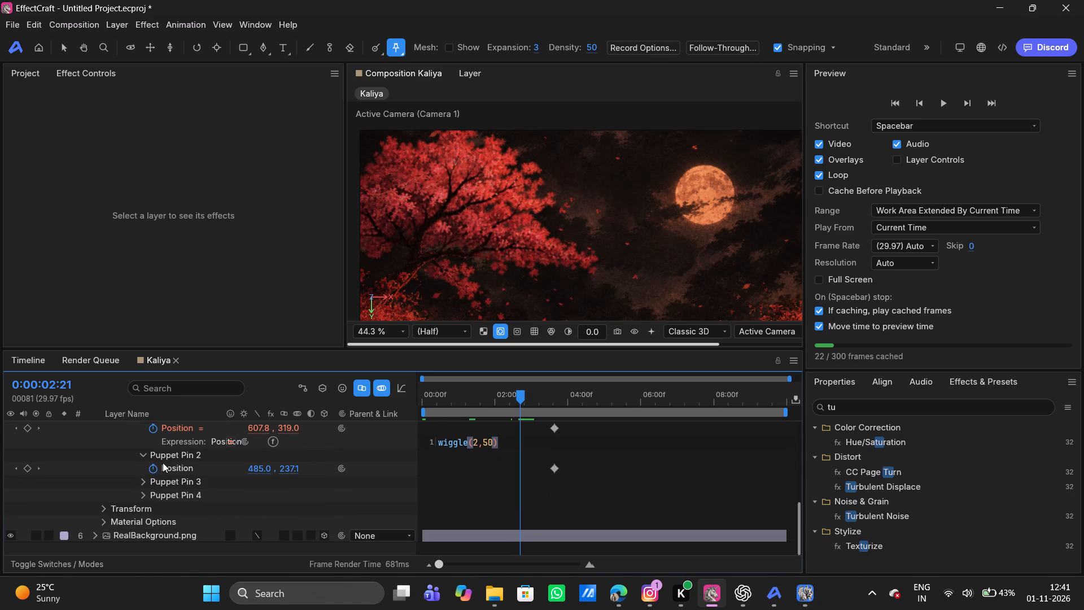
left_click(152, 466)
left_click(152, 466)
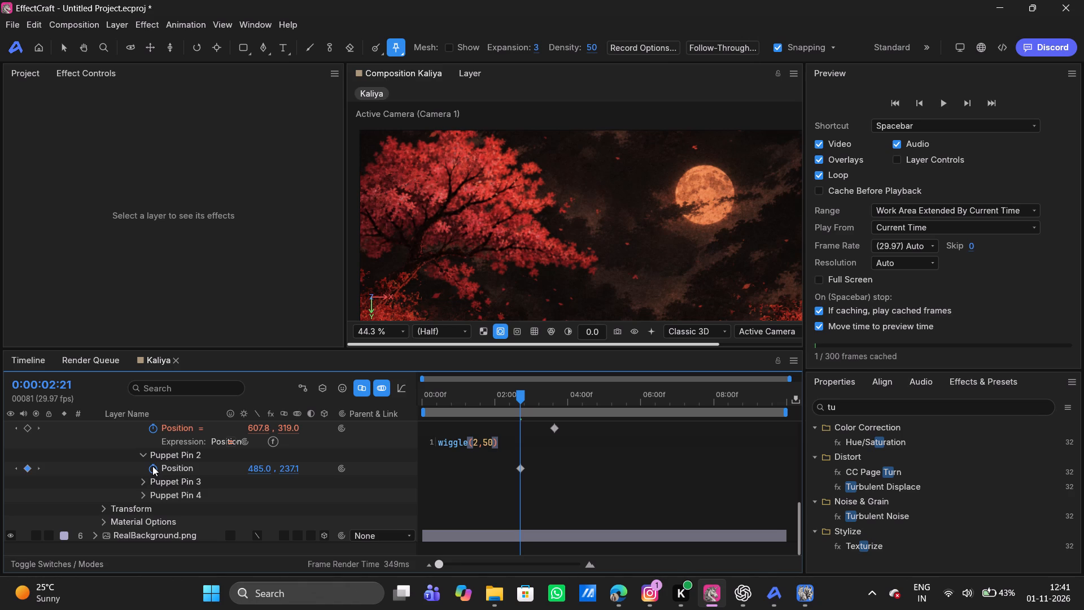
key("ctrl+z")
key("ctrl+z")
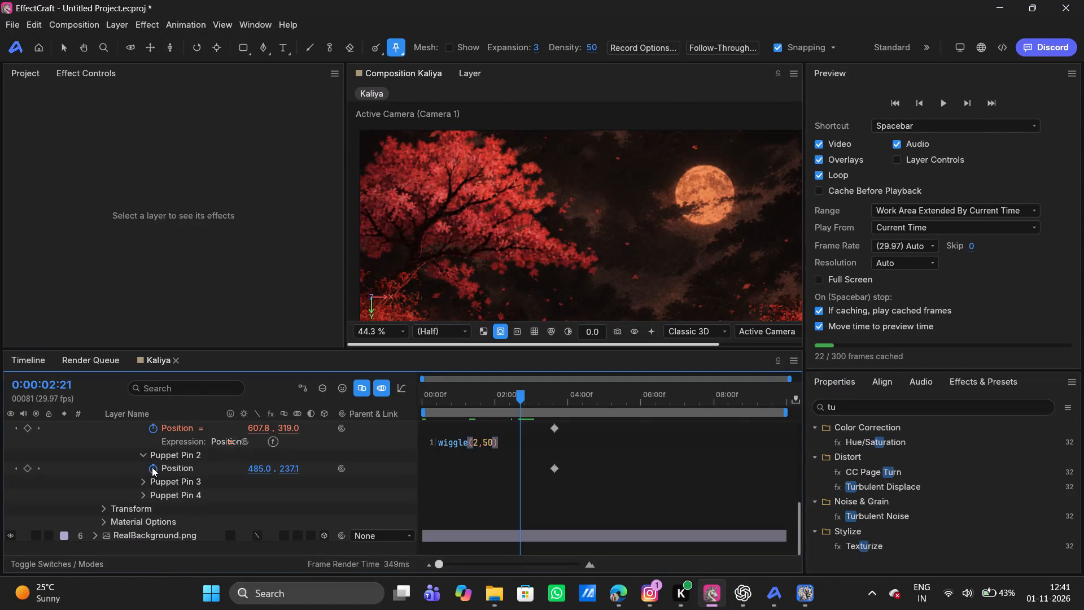
Add the expression wiggle(2,50) to the Position of Puppet Pin 2 on FirstTree.png.
left_click(155, 467, "alt")
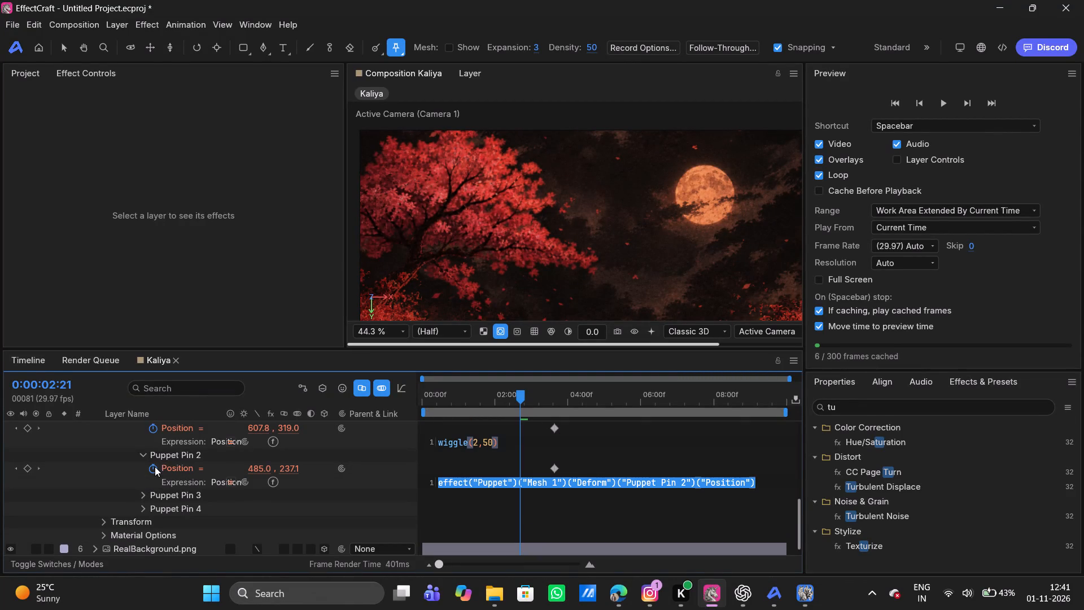
key("BackSpace")
type("wiggle")
key("shift+parenleft")
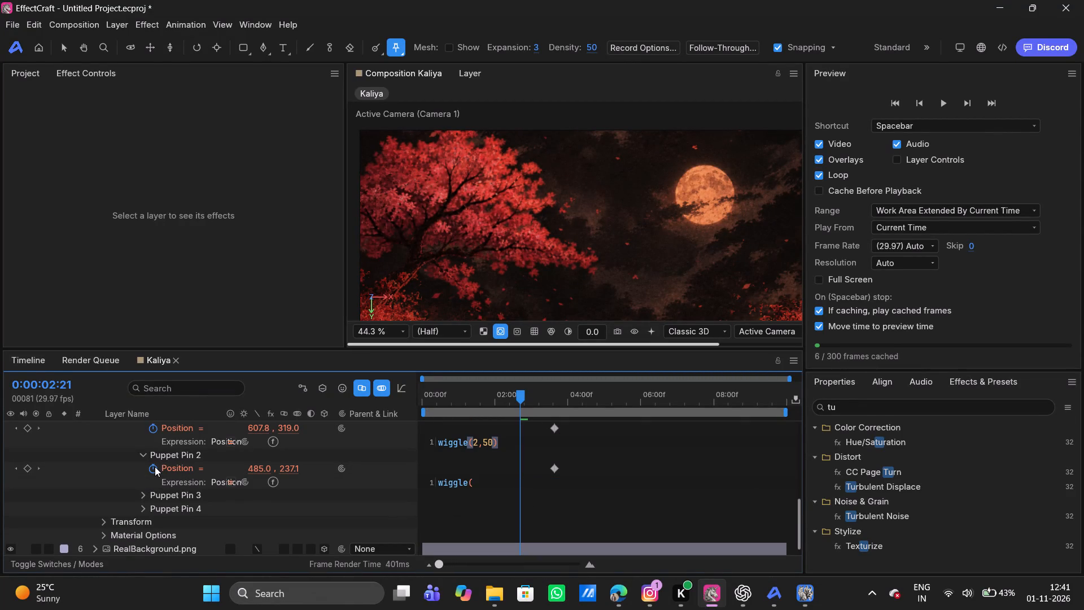
type("2,50)")
key("Return")
key("BackSpace")
Add the expression wiggle(2,50) to the Position of Puppet Pin 3 on FirstTree.png.
scroll(141, 499, "down", 1)
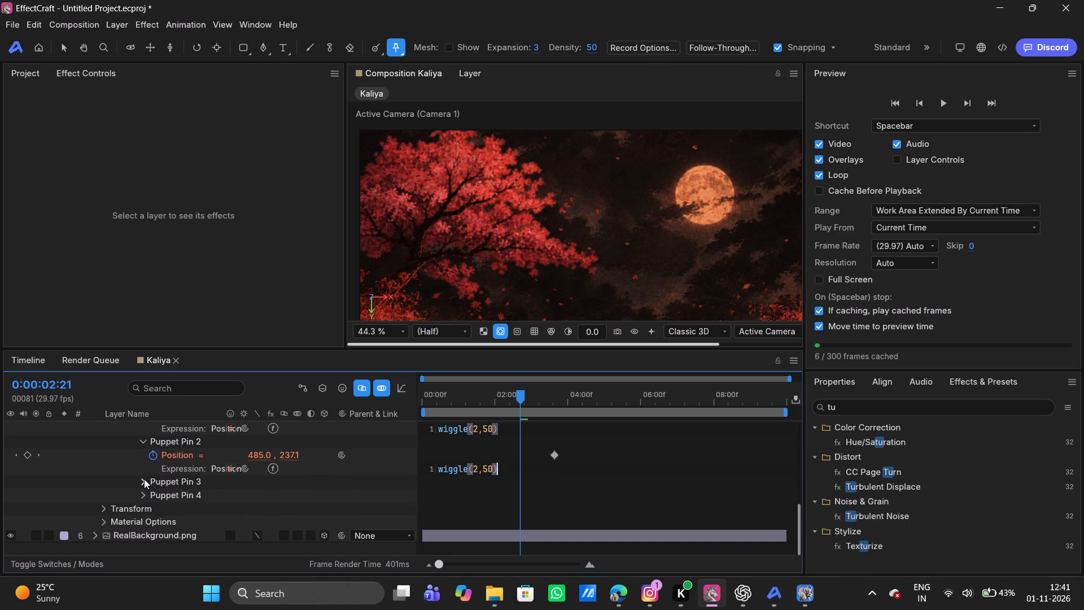
left_click(143, 482)
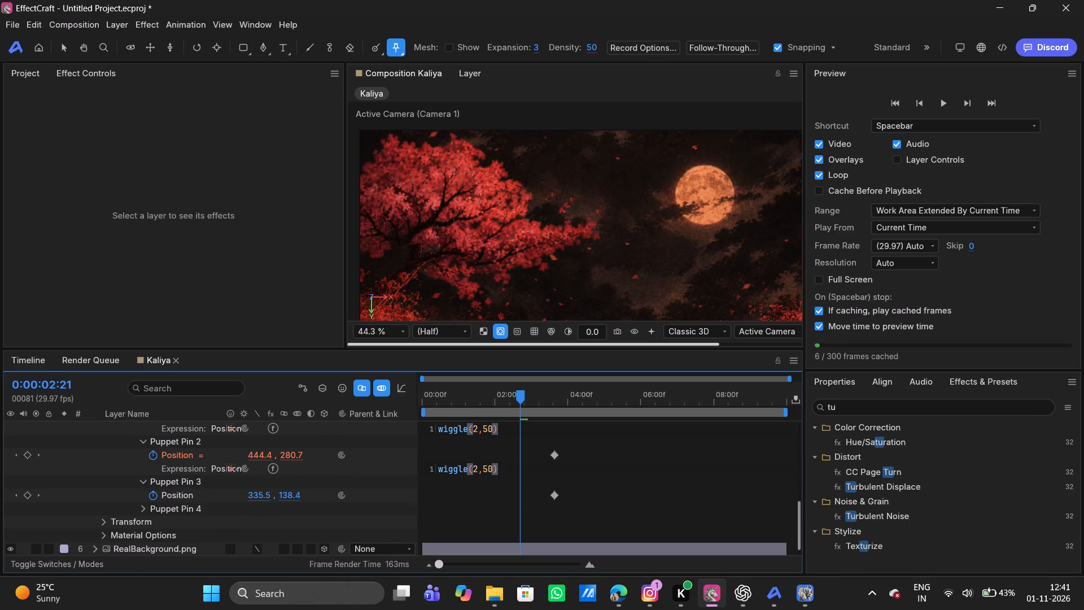
left_click(153, 495, "alt")
key("BackSpace")
type("wiggle(2,50)")
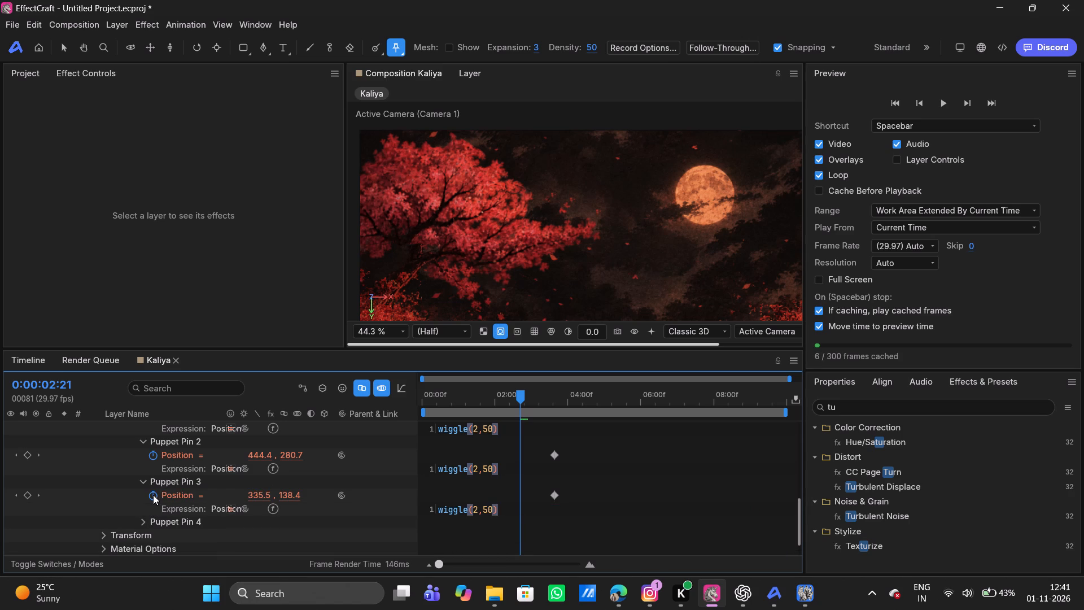
key("Return")
scroll(112, 508, "down", 1)
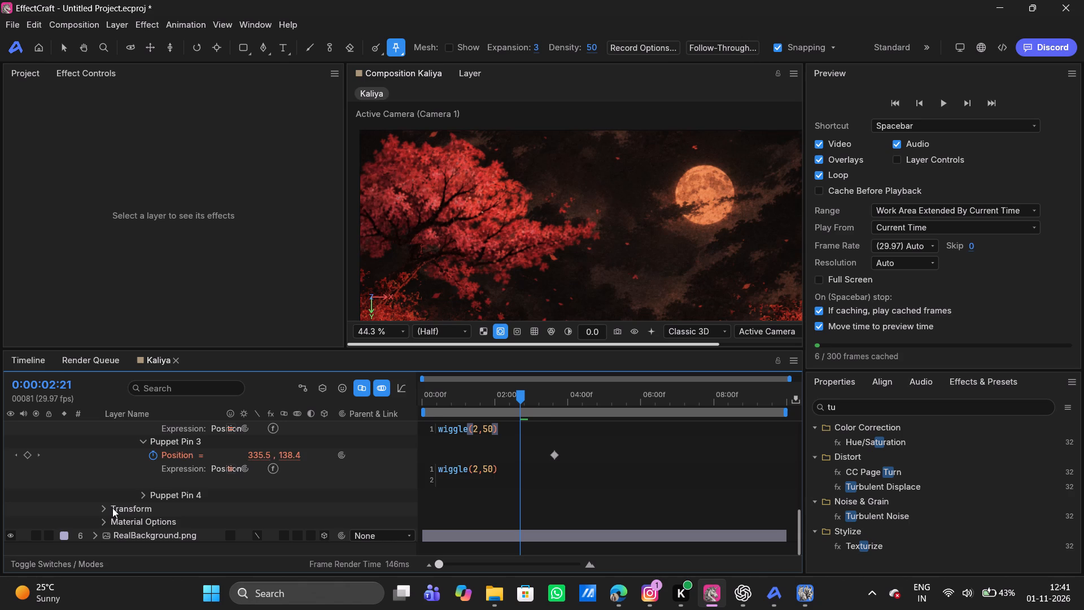
key("BackSpace")
Add the expression wiggle(2,50) to the Position of Puppet Pin 4 on FirstTree.png.
left_click(141, 495)
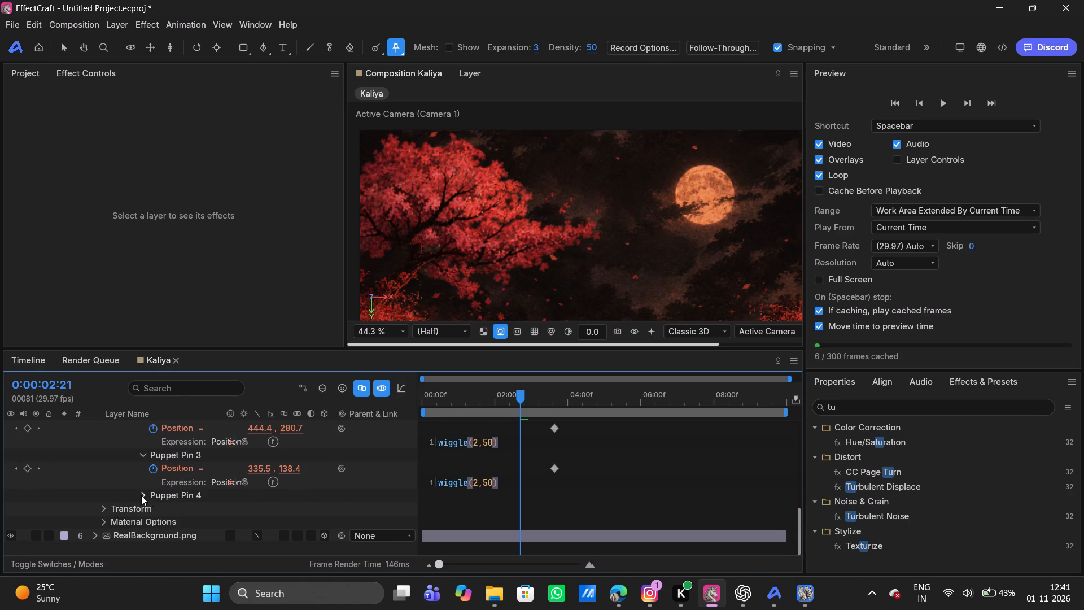
scroll(141, 495, "down", 1)
left_click(154, 509, "alt")
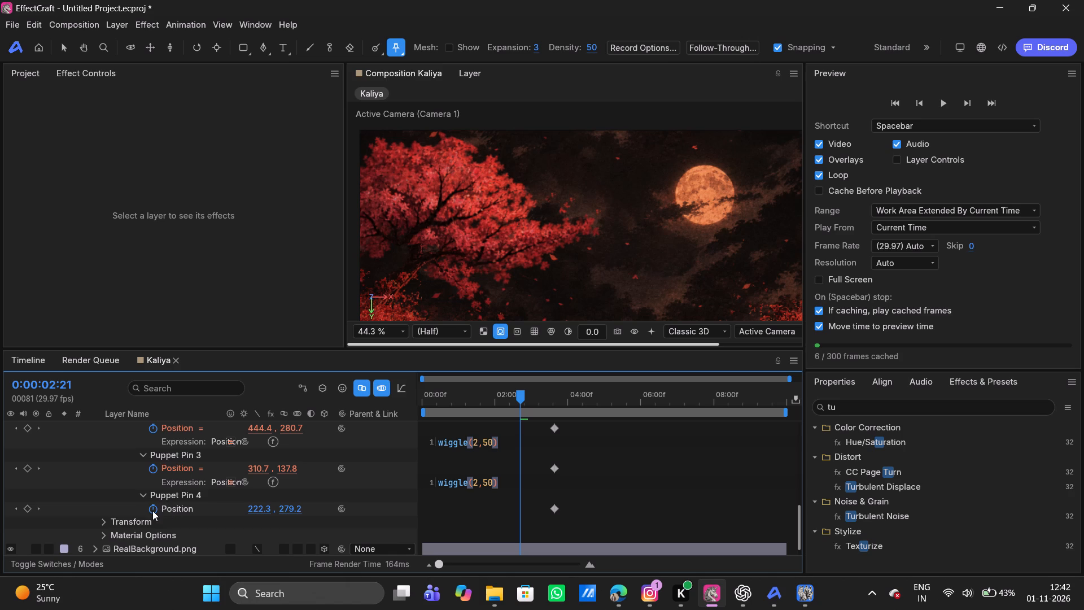
left_click(152, 509, "alt")
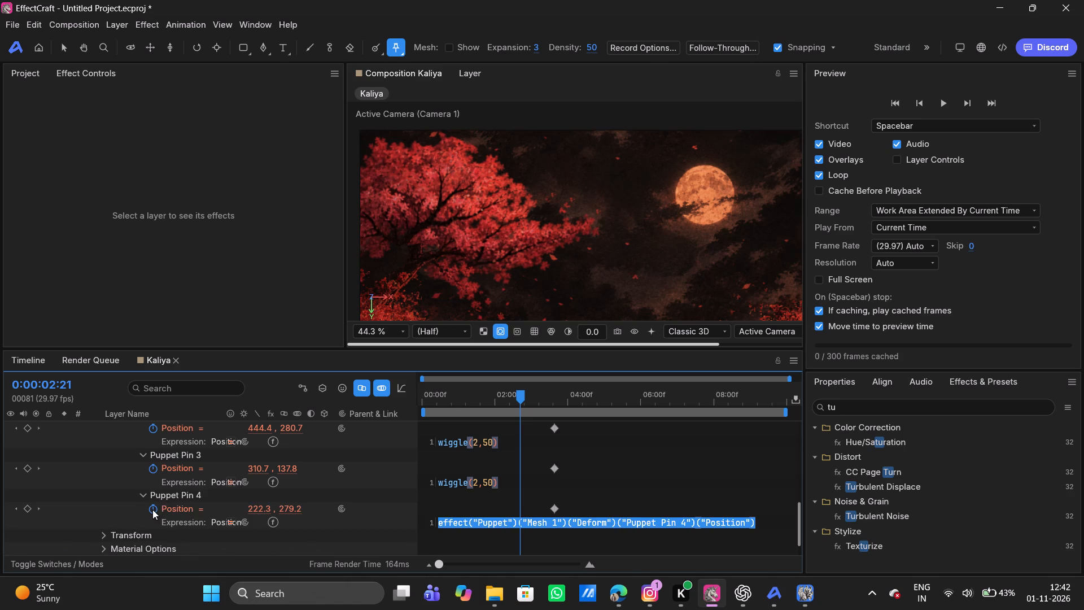
key("BackSpace")
type("wiggle(2,50)")
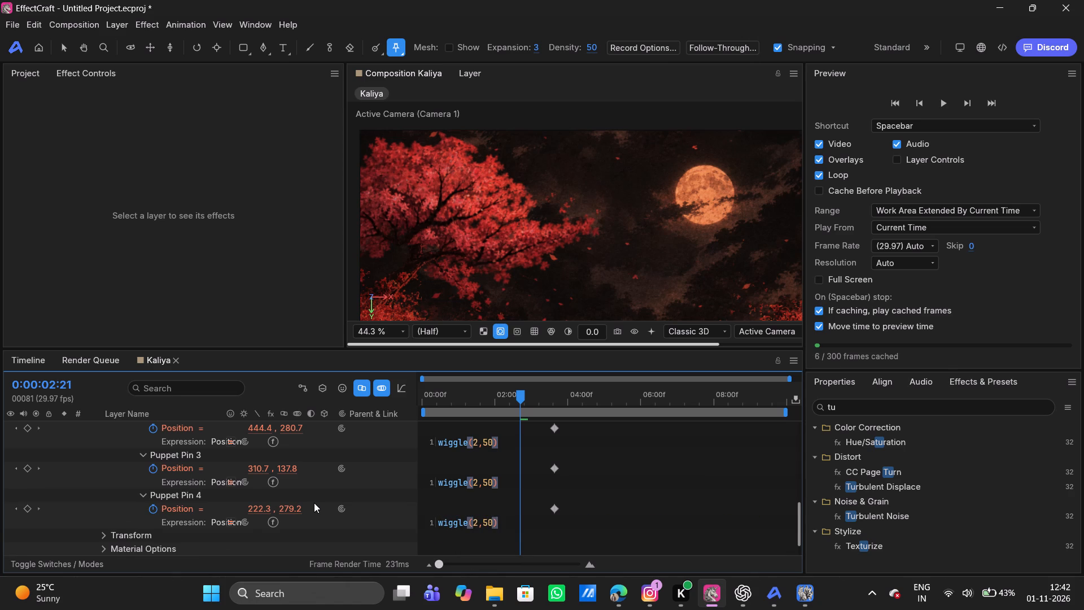
key("Return")
key("BackSpace")
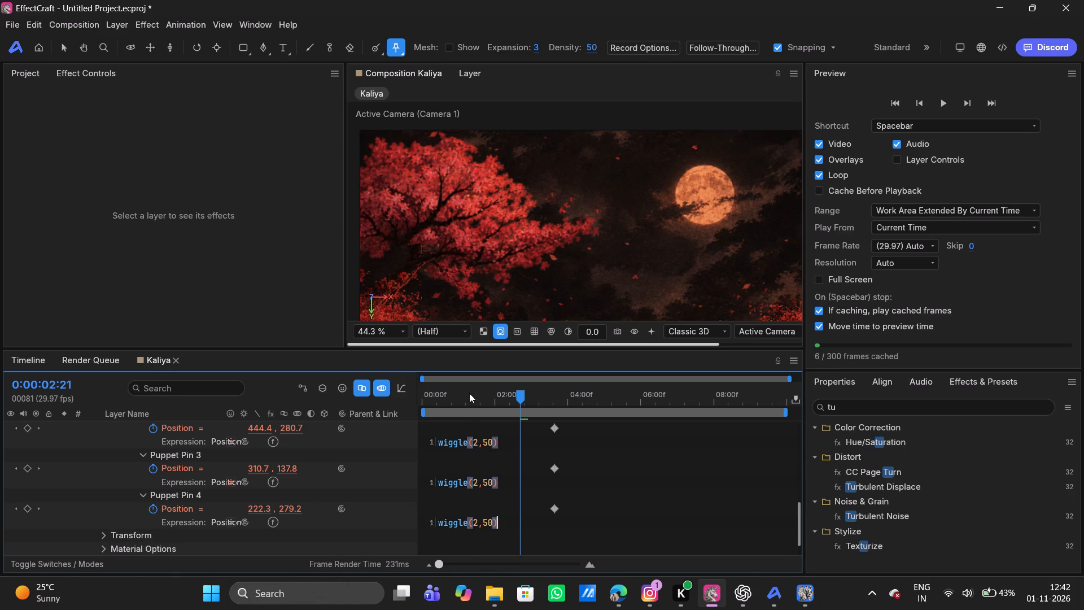
Collapse FirstTree.png and preview the composition from the first frame to check the foliage's wiggle movement.
left_click(469, 393)
left_click_drag(469, 393, 401, 395)
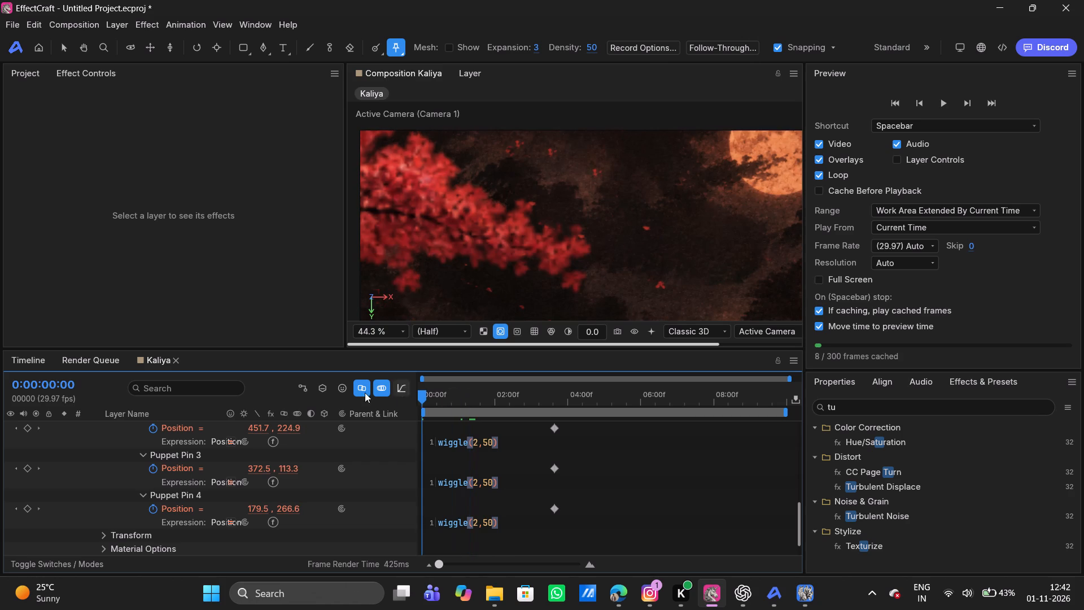
scroll(128, 478, "up", 2)
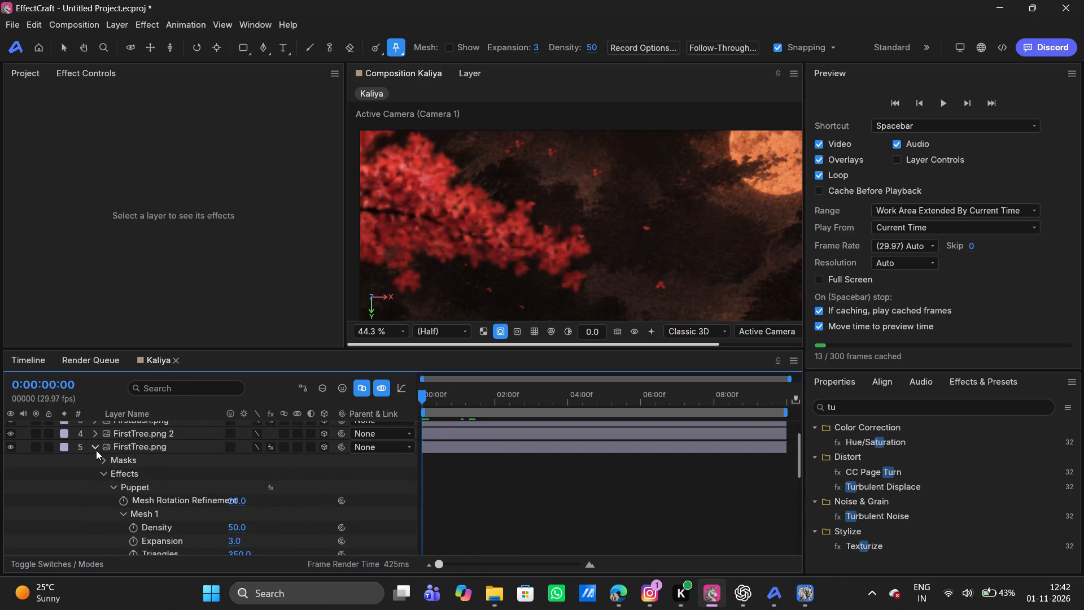
left_click(93, 447)
key("space")
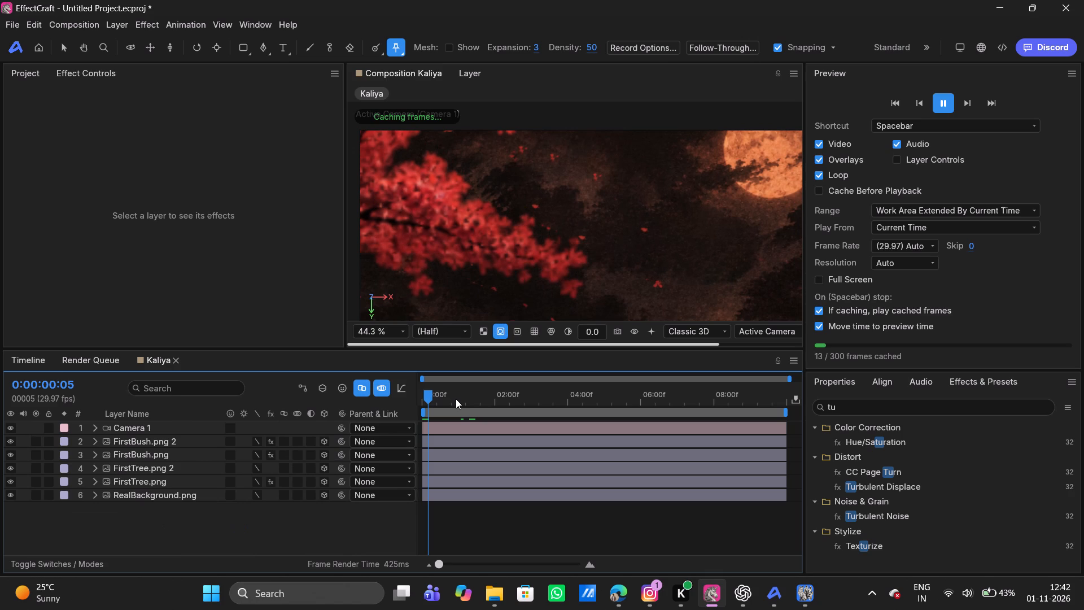
left_click(467, 400)
Reveal the modified properties of the FirstTree.png layer in the timeline.
left_click(438, 484)
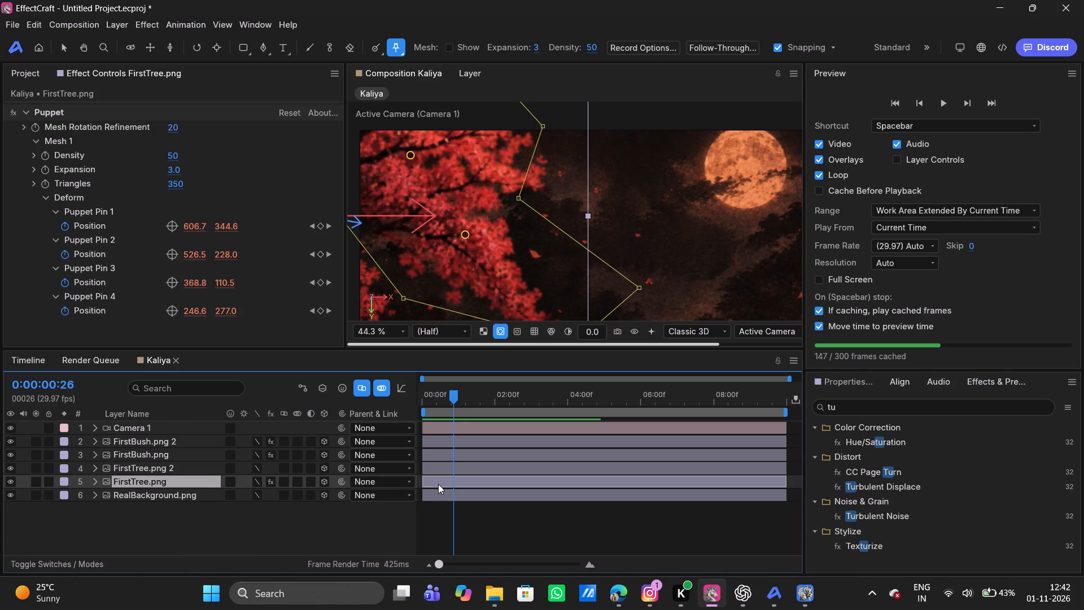
type("uu")
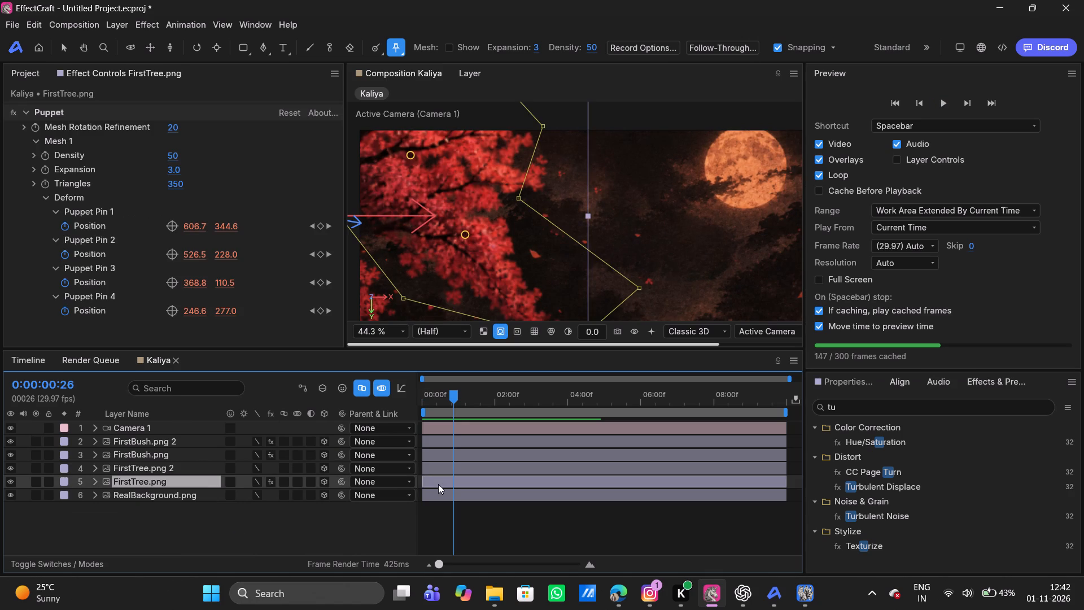